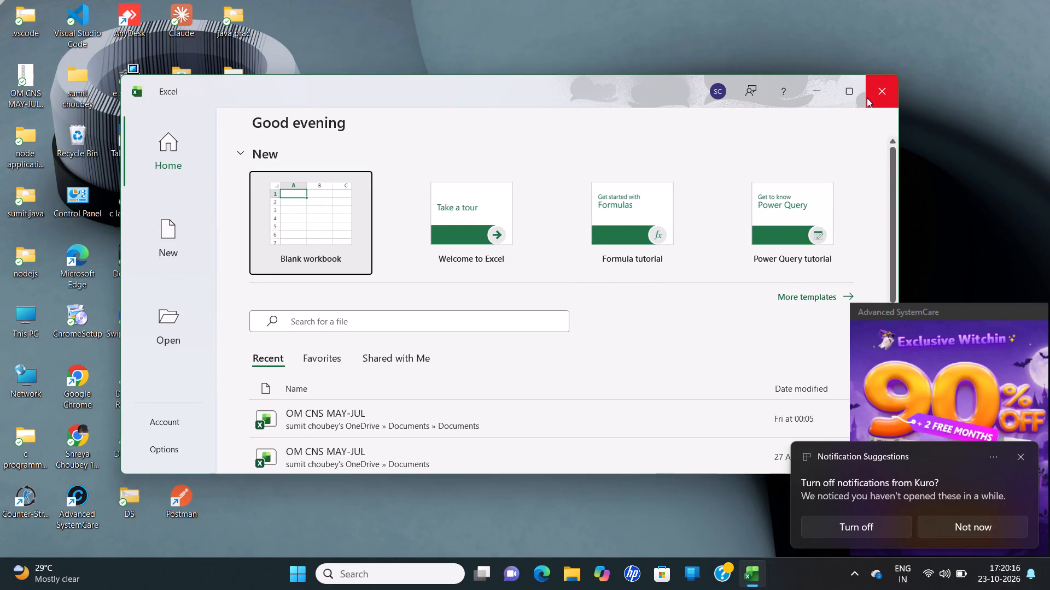
Maximize the start window and dismiss the notification suggestion about Kuro.
{"action": "left_click", "coordinate": [846, 99]}
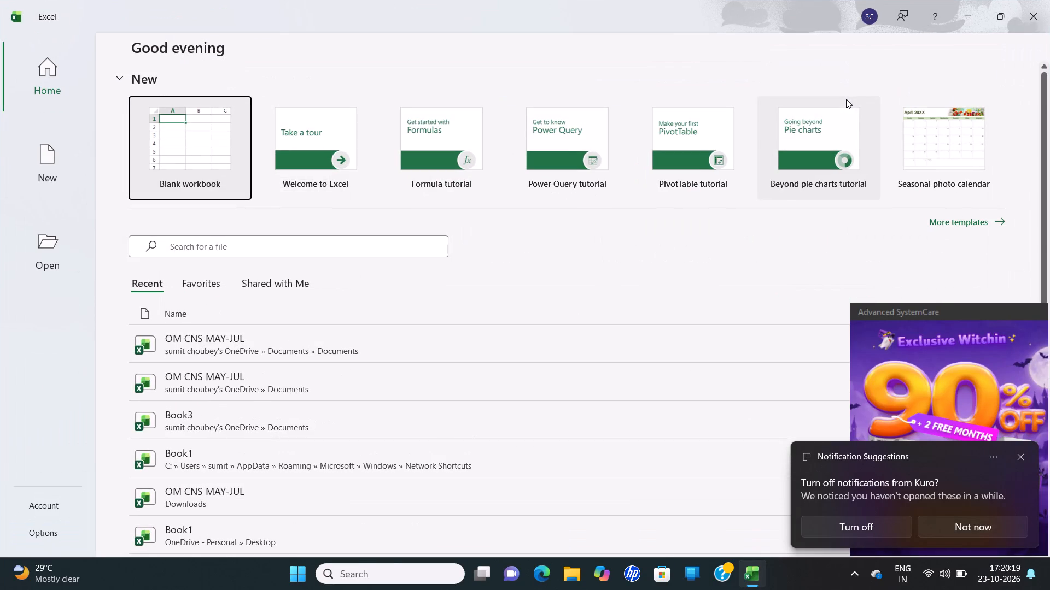
{"action": "left_click", "coordinate": [1020, 459]}
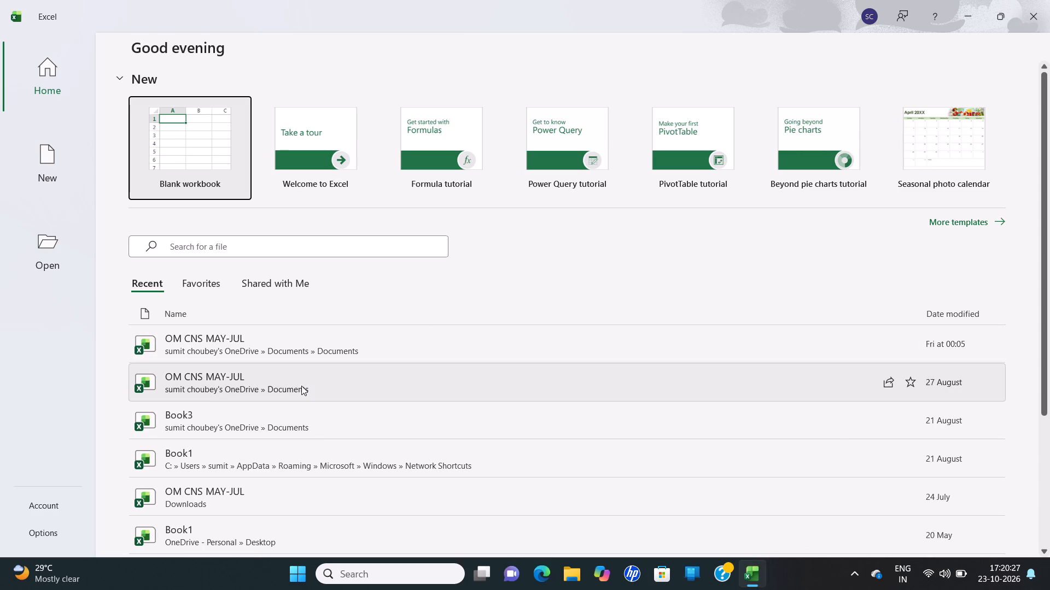
Open the most recently modified OM CNS MAY-JUL workbook from the recent files.
{"action": "double_click", "coordinate": [342, 341]}
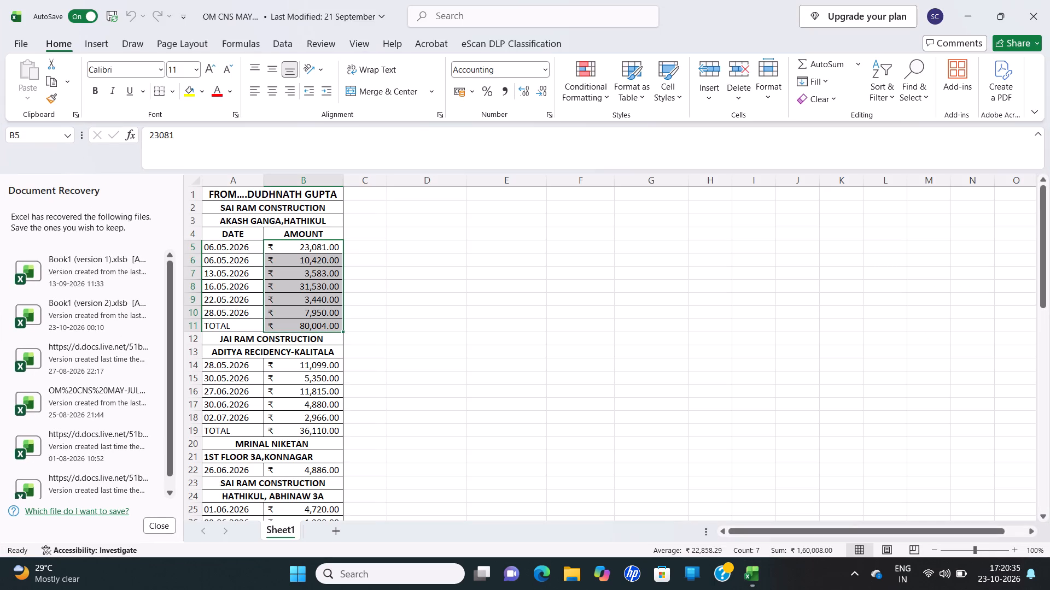
{"action": "scroll", "coordinate": [342, 341], "scroll_direction": "up", "scroll_amount": 6}
{"action": "scroll", "coordinate": [349, 320], "scroll_direction": "down", "scroll_amount": 1}
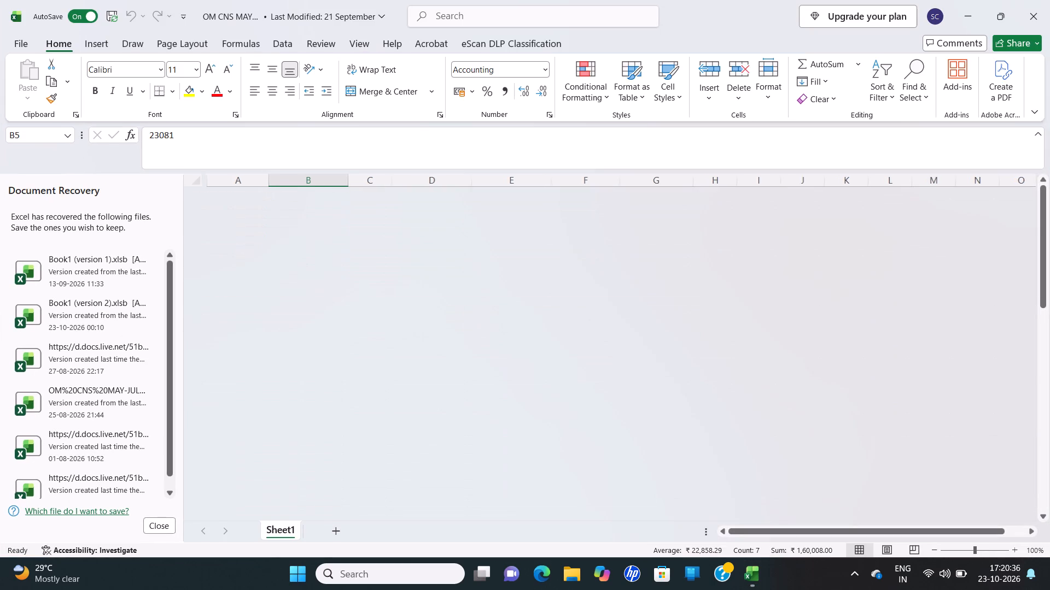
{"action": "scroll", "coordinate": [349, 320], "scroll_direction": "down", "scroll_amount": 1}
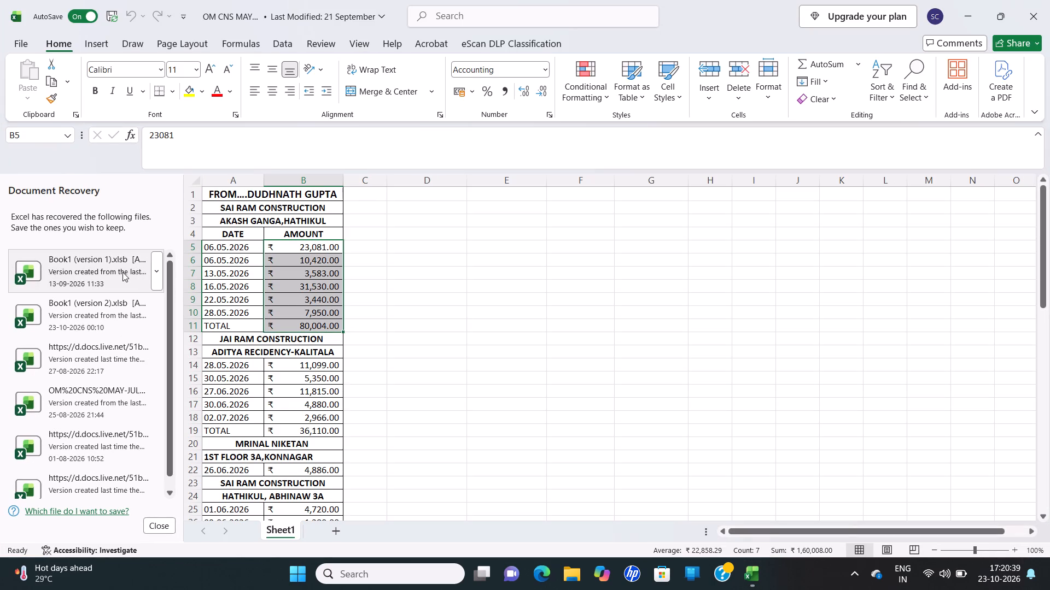
Open the recovered files Book1 (version 1) and Book1 (version 2) to check their contents.
{"action": "left_click", "coordinate": [121, 270]}
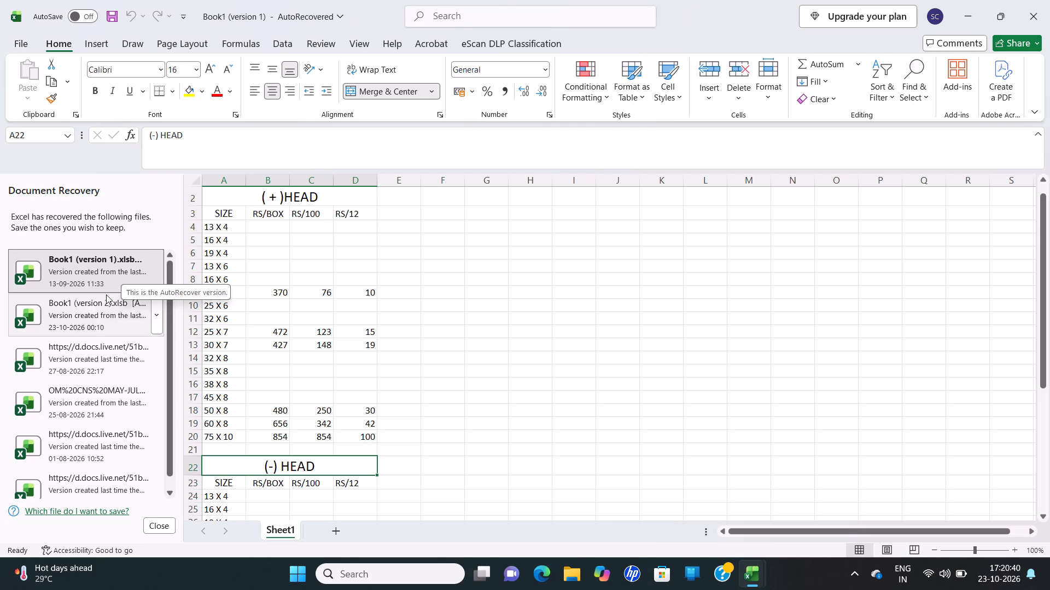
{"action": "left_click", "coordinate": [95, 317]}
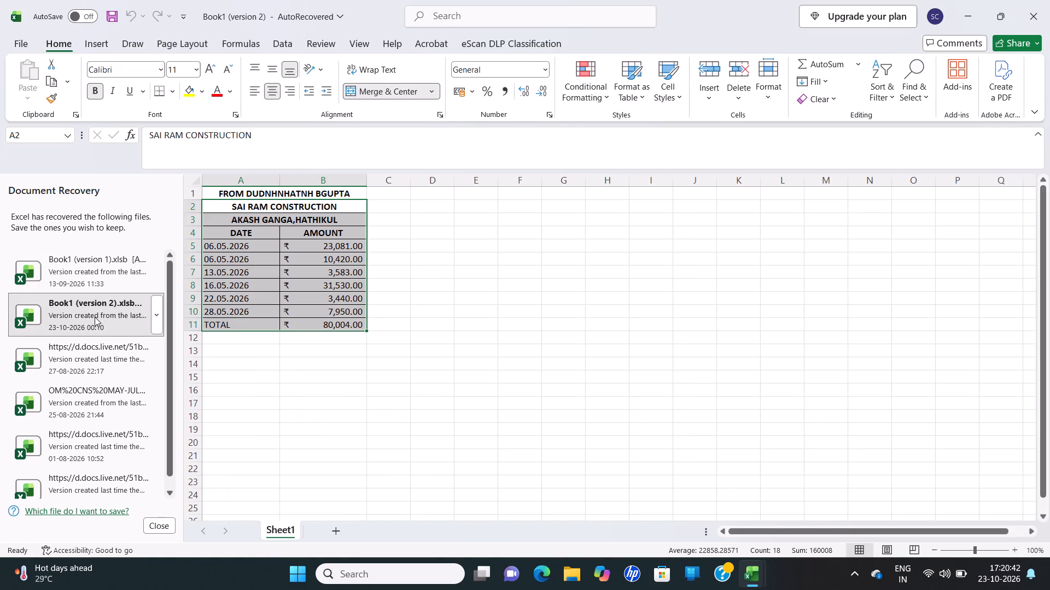
{"action": "left_click", "coordinate": [408, 386]}
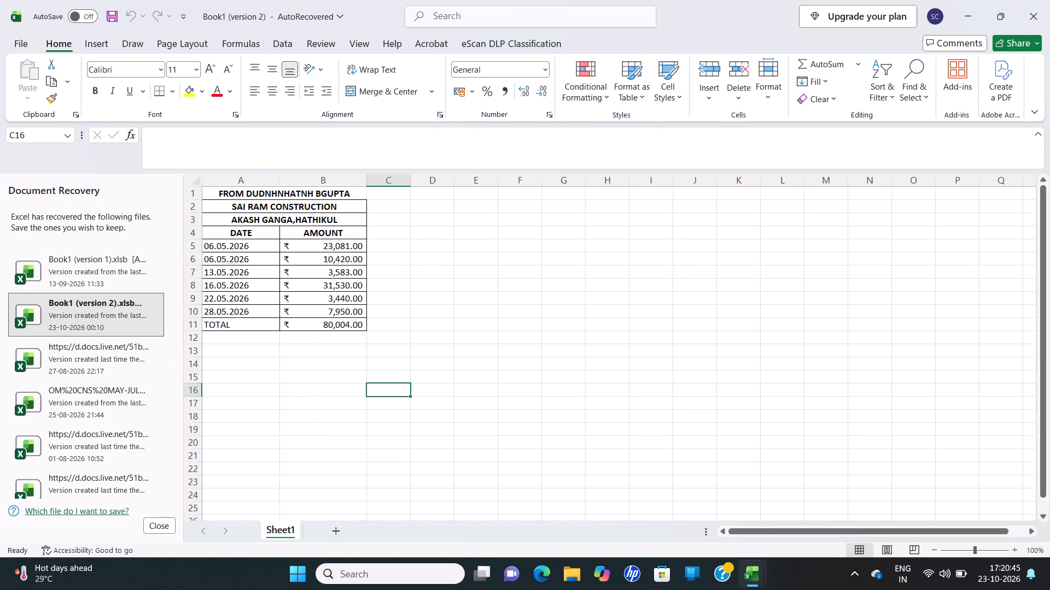
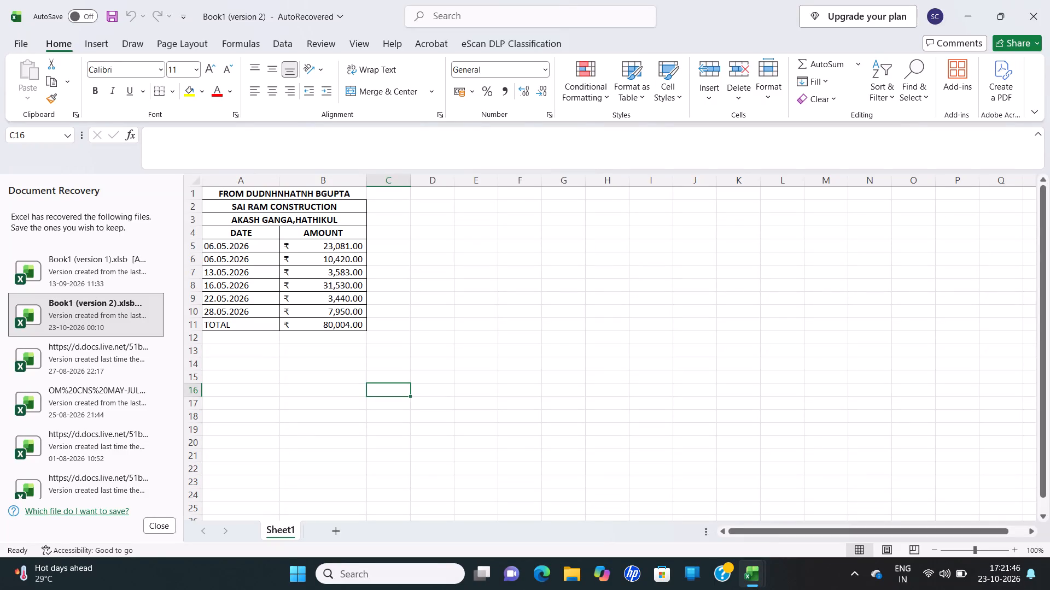
Merge and center cells A12:B12 and, separately, A13:B13 below the TOTAL row of the SAI RAM CONSTRUCTION table.
{"action": "left_click_drag", "start_coordinate": [236, 343], "coordinate": [309, 340]}
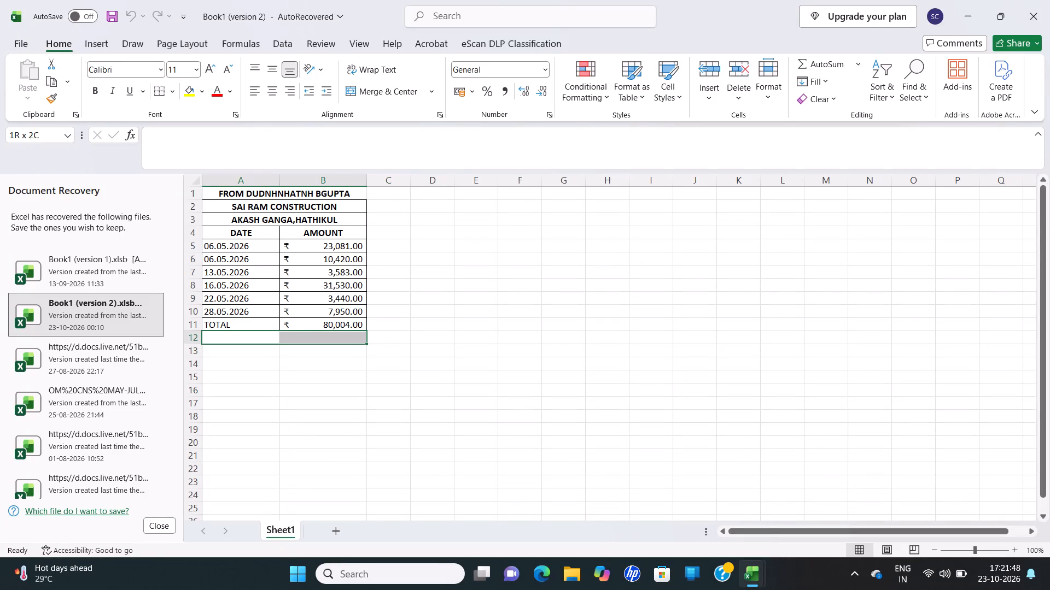
{"action": "left_click_drag", "start_coordinate": [309, 340], "coordinate": [315, 339]}
{"action": "left_click", "coordinate": [358, 87]}
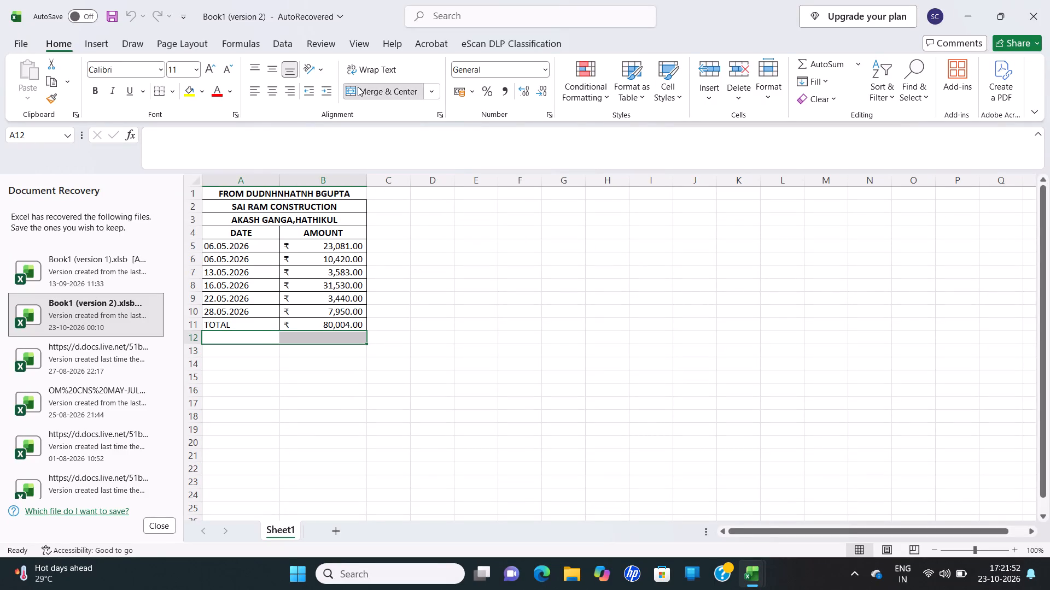
{"action": "left_click_drag", "start_coordinate": [240, 354], "coordinate": [305, 352]}
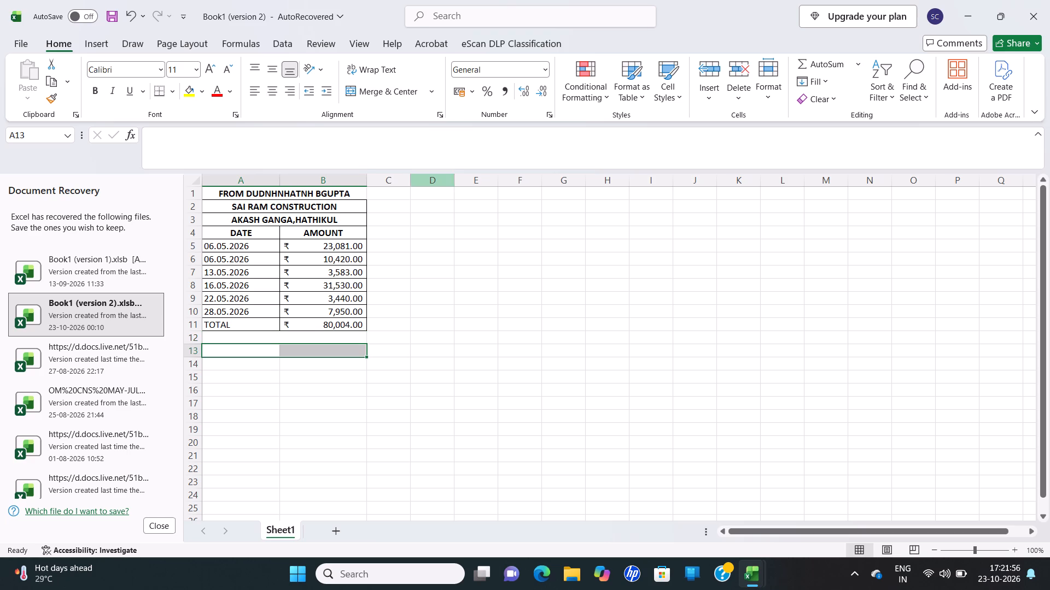
{"action": "left_click", "coordinate": [368, 96]}
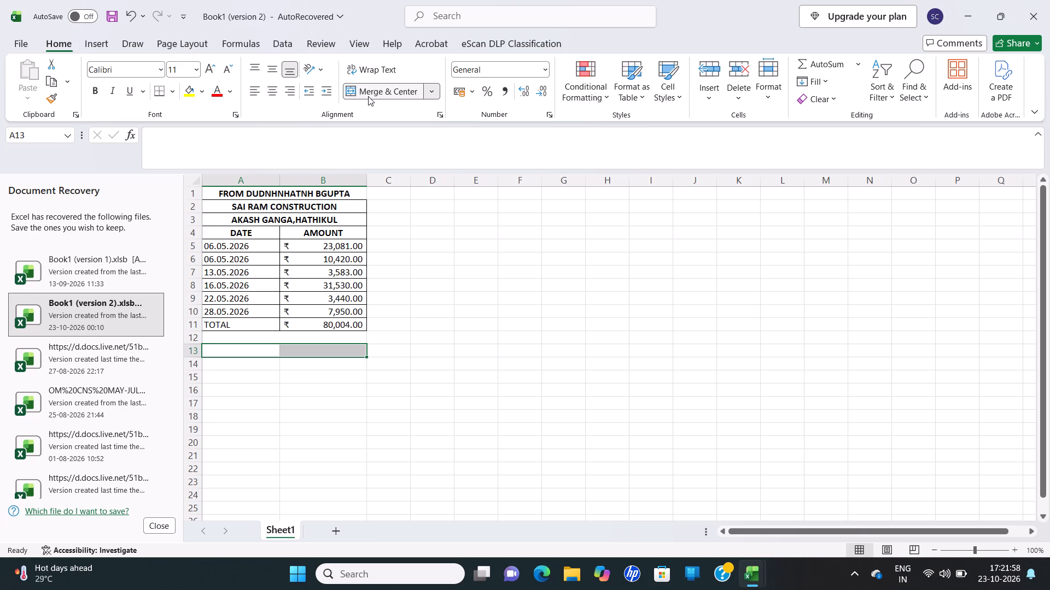
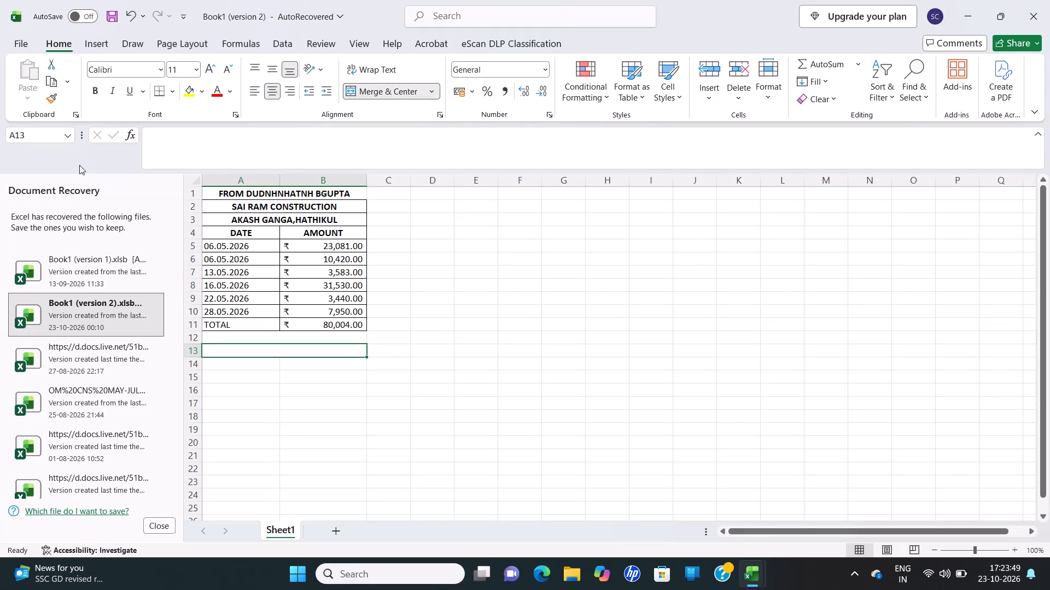
Copy the JAI RAM CONSTRUCTION block A12:B19 from the recovered OM CNS MAY workbook into Book1 (version 2), starting at A12.
{"action": "left_click", "coordinate": [72, 364]}
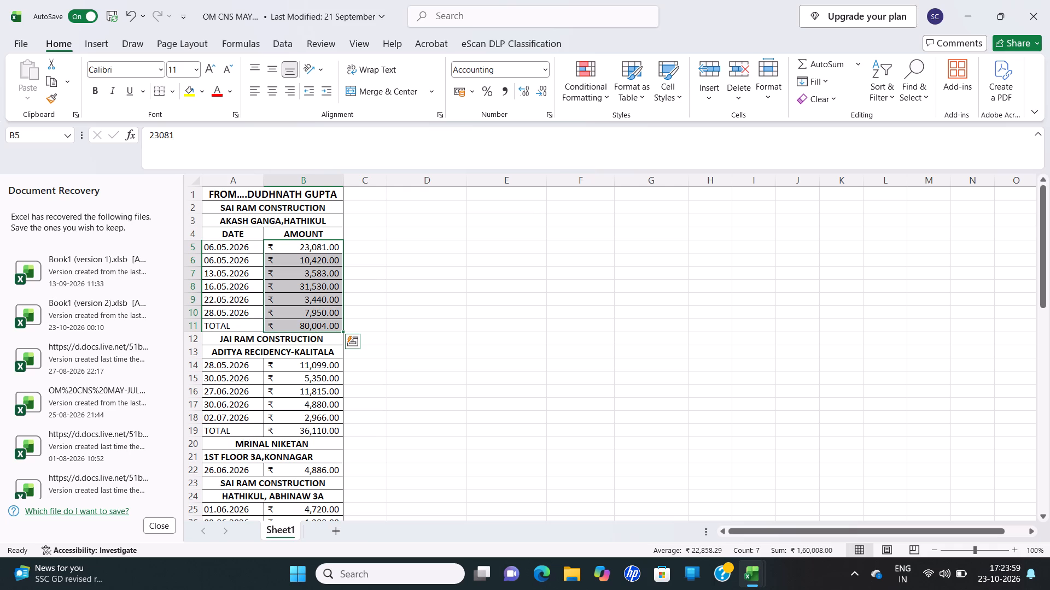
{"action": "left_click_drag", "start_coordinate": [225, 340], "coordinate": [266, 435]}
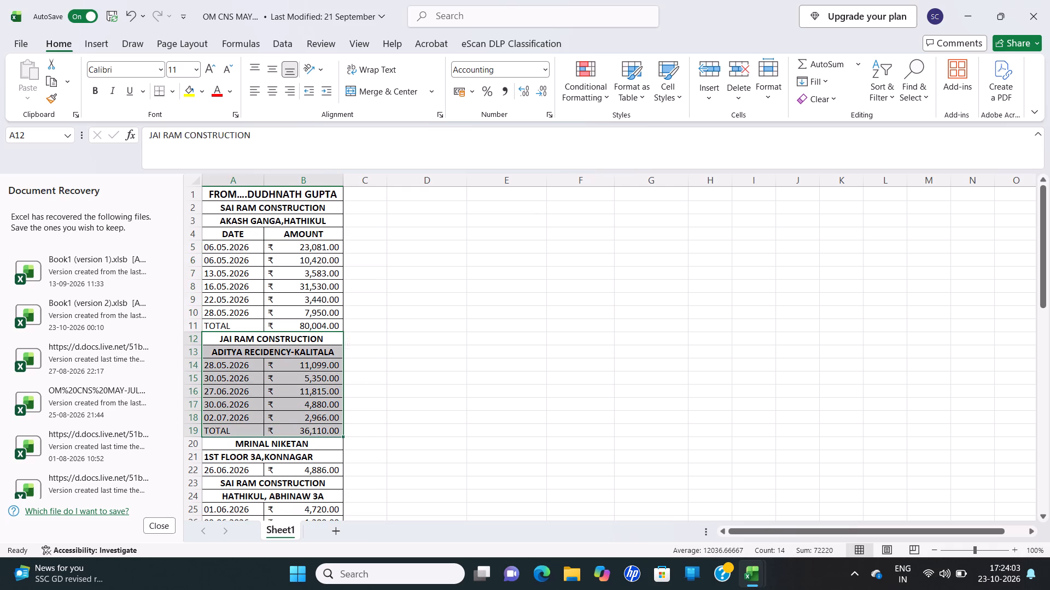
{"action": "key", "text": "ctrl+c"}
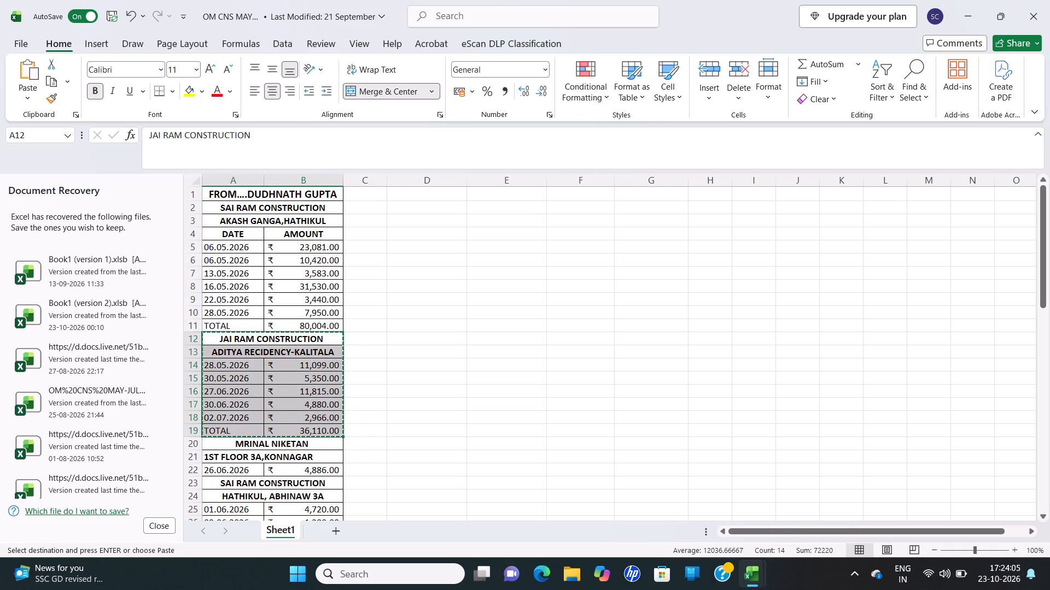
{"action": "left_click", "coordinate": [92, 303]}
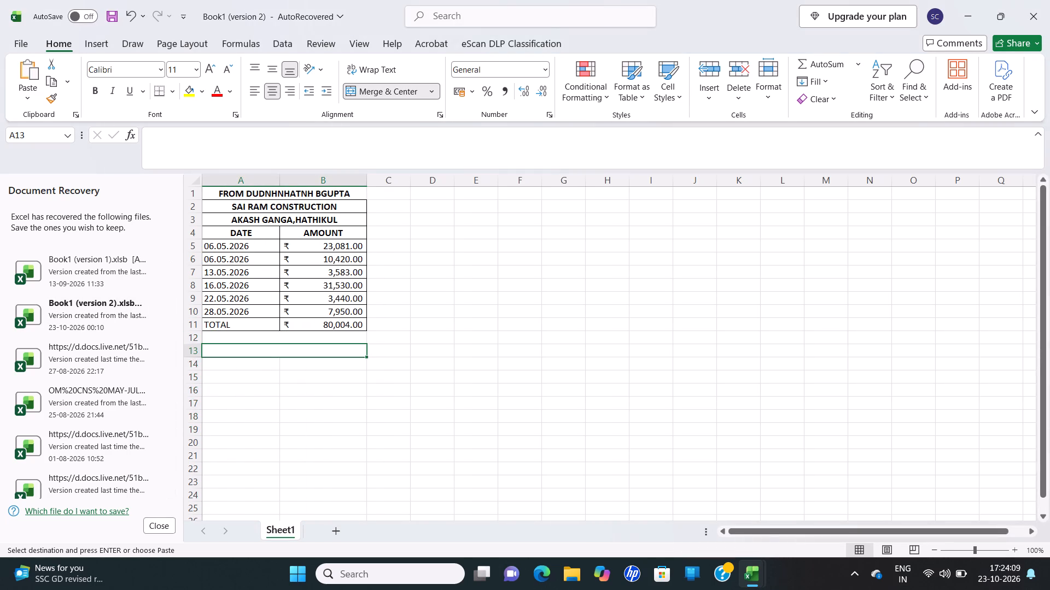
{"action": "left_click", "coordinate": [267, 339]}
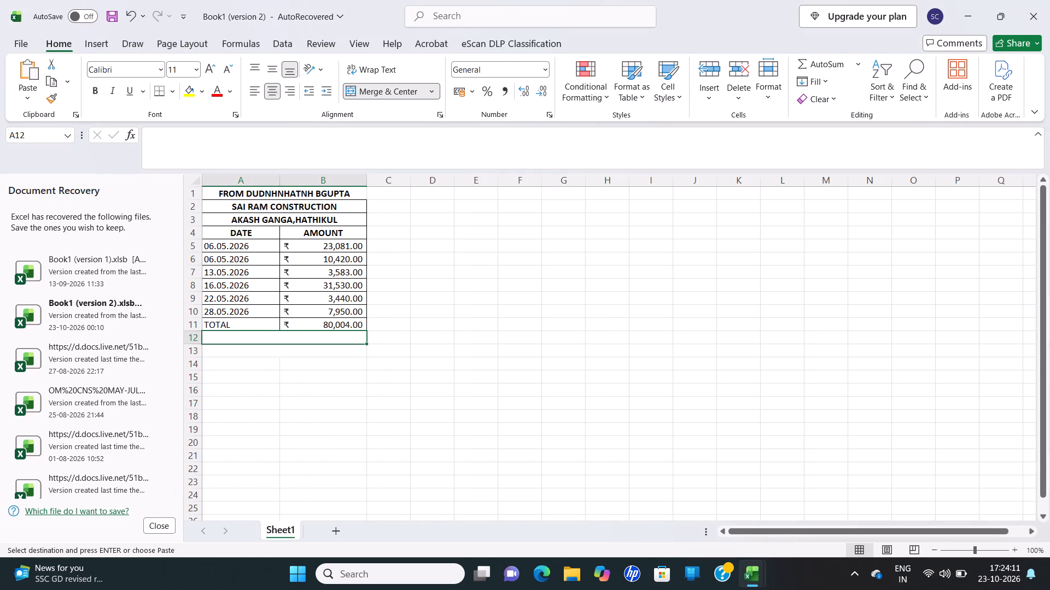
{"action": "key", "text": "ctrl+v"}
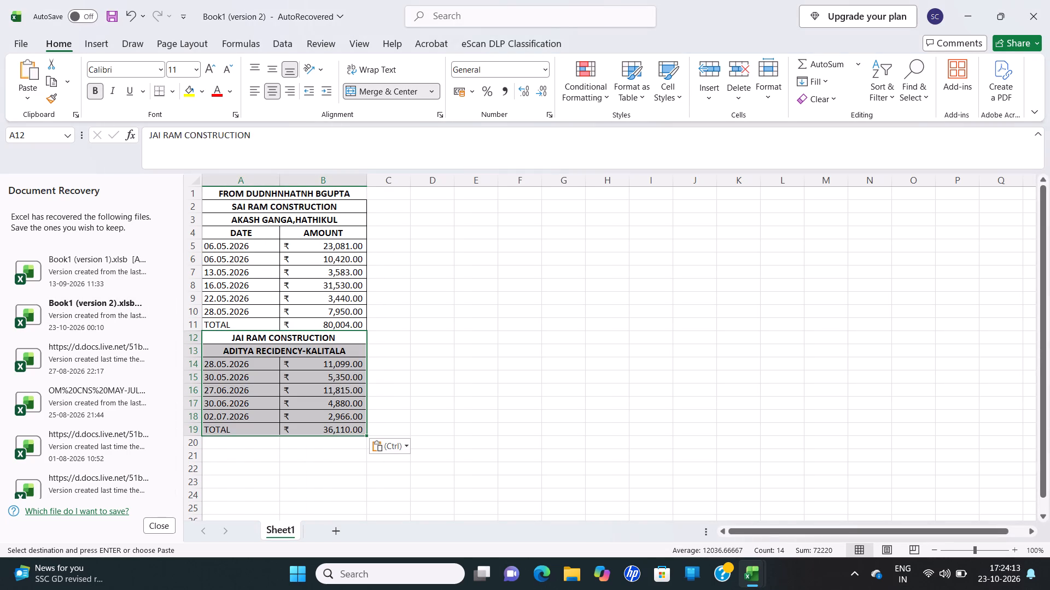
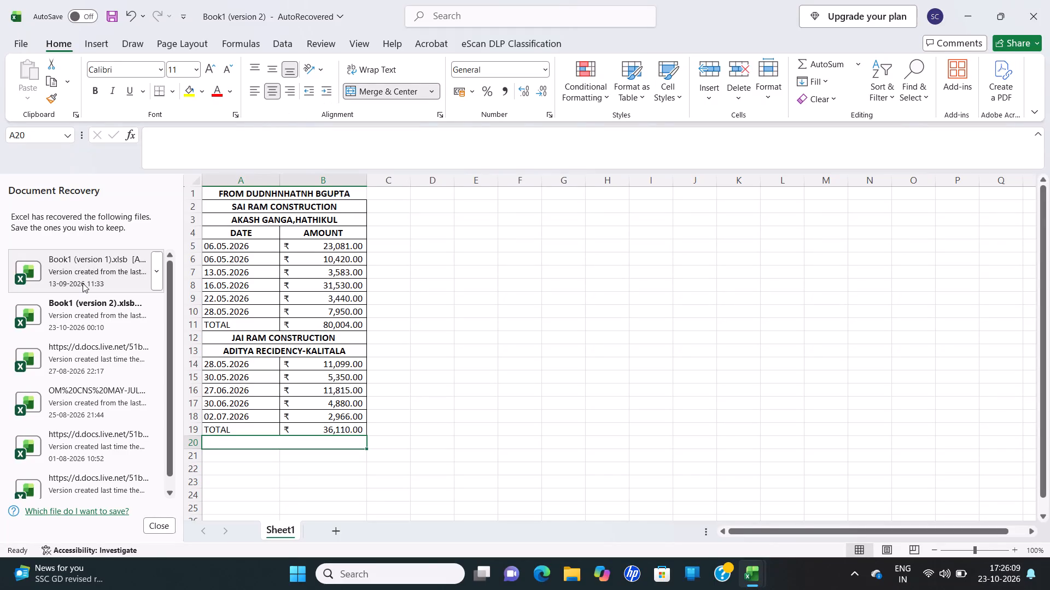
Copy the THROUGH ALIDA block A48:B49 from the recovered OM CNS MAY-JUL workbook into Book1 (version 2), starting at A20.
{"action": "left_click", "coordinate": [86, 387]}
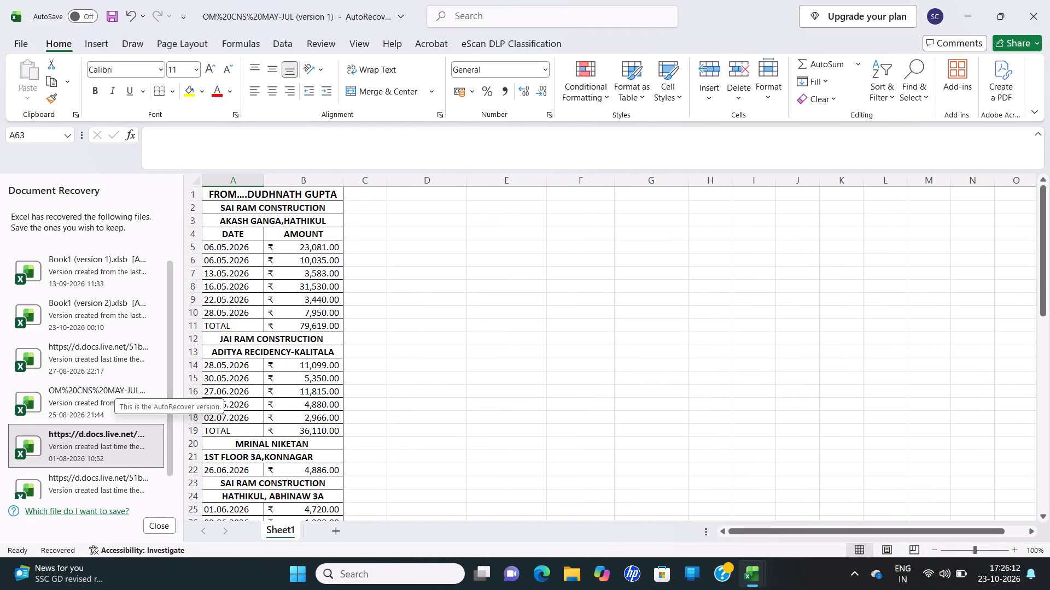
{"action": "scroll", "coordinate": [249, 377], "scroll_direction": "down", "scroll_amount": 3}
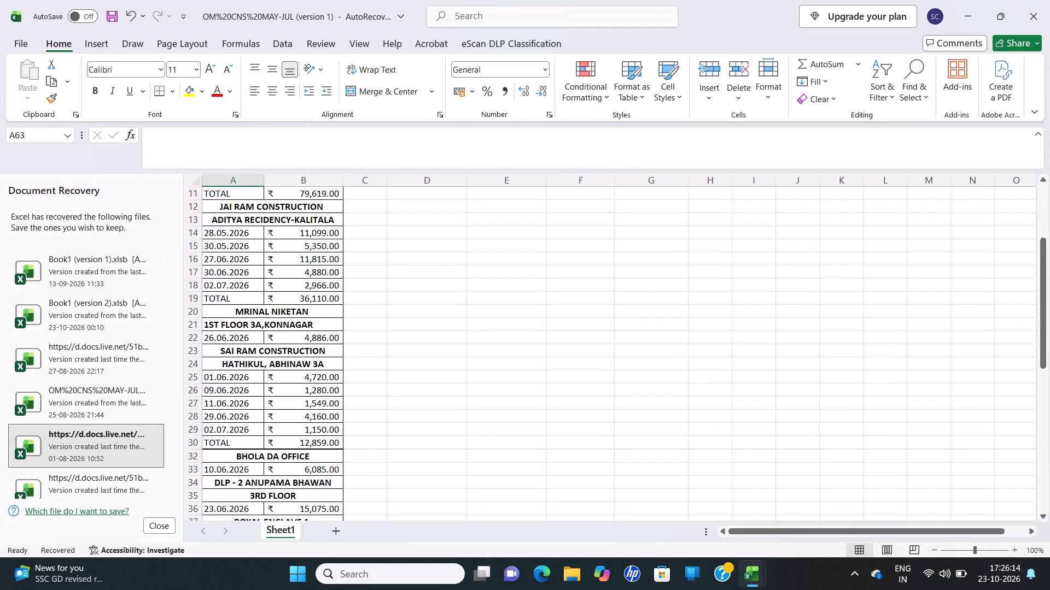
{"action": "scroll", "coordinate": [249, 377], "scroll_direction": "down", "scroll_amount": 3}
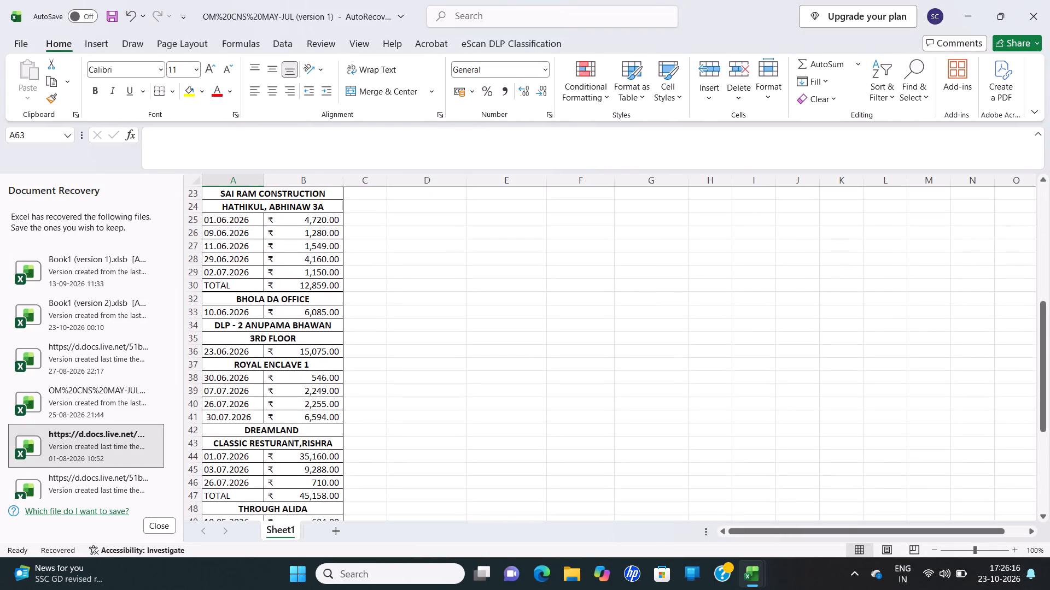
{"action": "scroll", "coordinate": [249, 377], "scroll_direction": "down", "scroll_amount": 3}
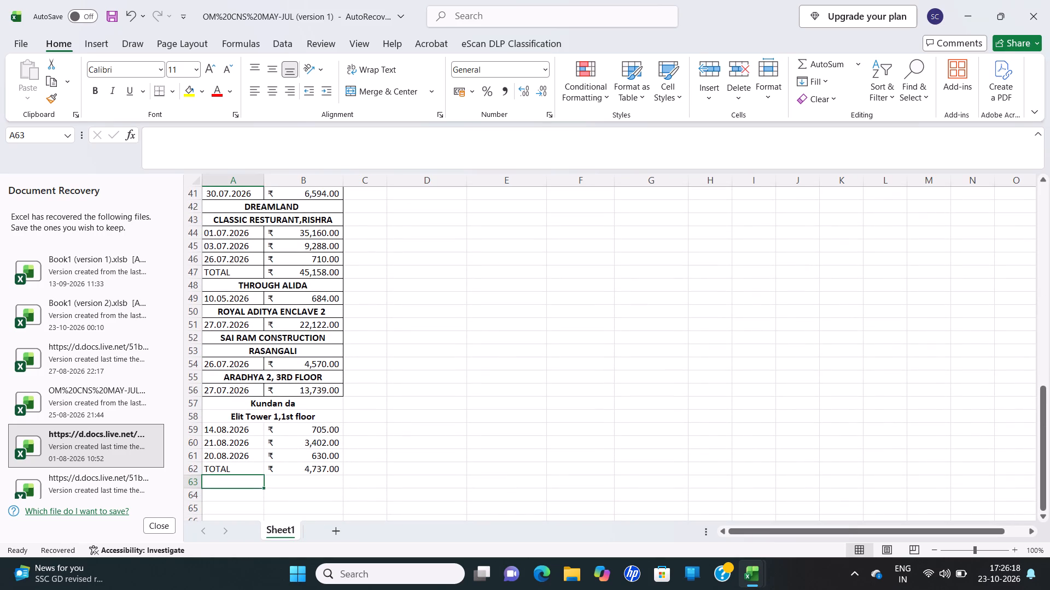
{"action": "left_click_drag", "start_coordinate": [265, 287], "coordinate": [272, 304]}
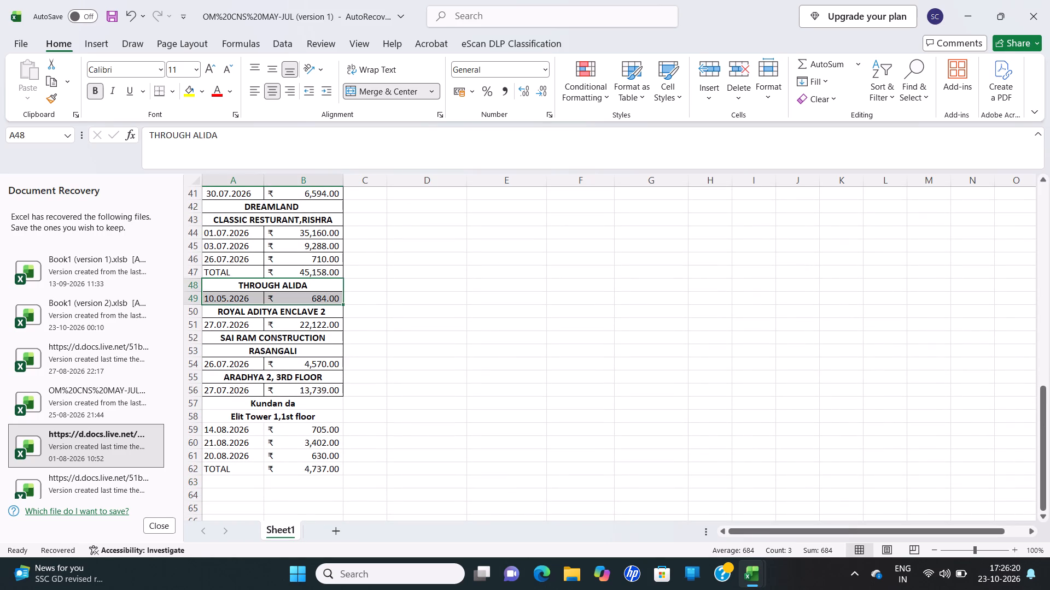
{"action": "key", "text": "ctrl+c"}
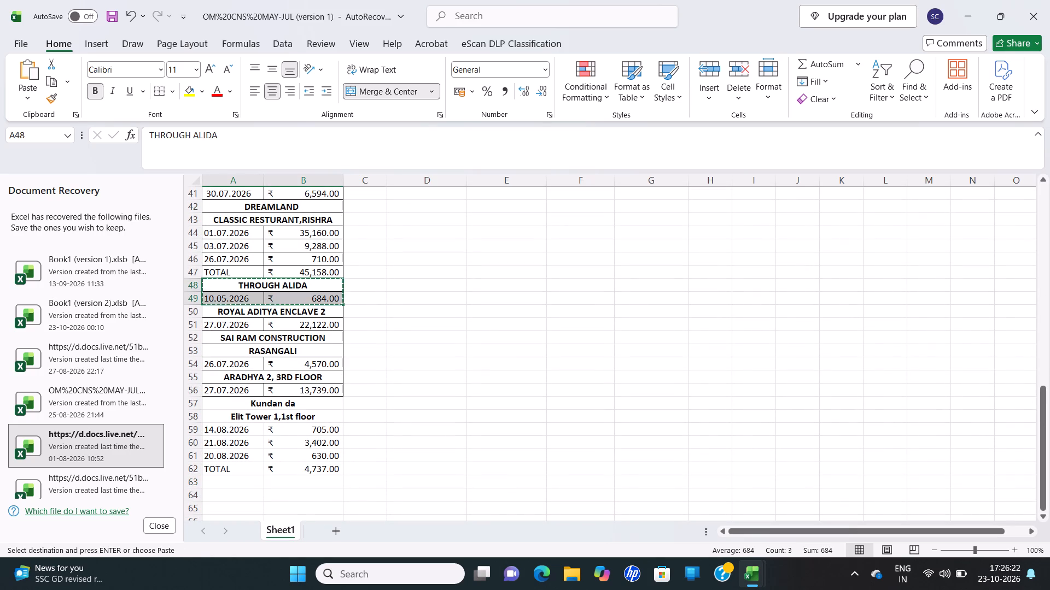
{"action": "left_click", "coordinate": [114, 302]}
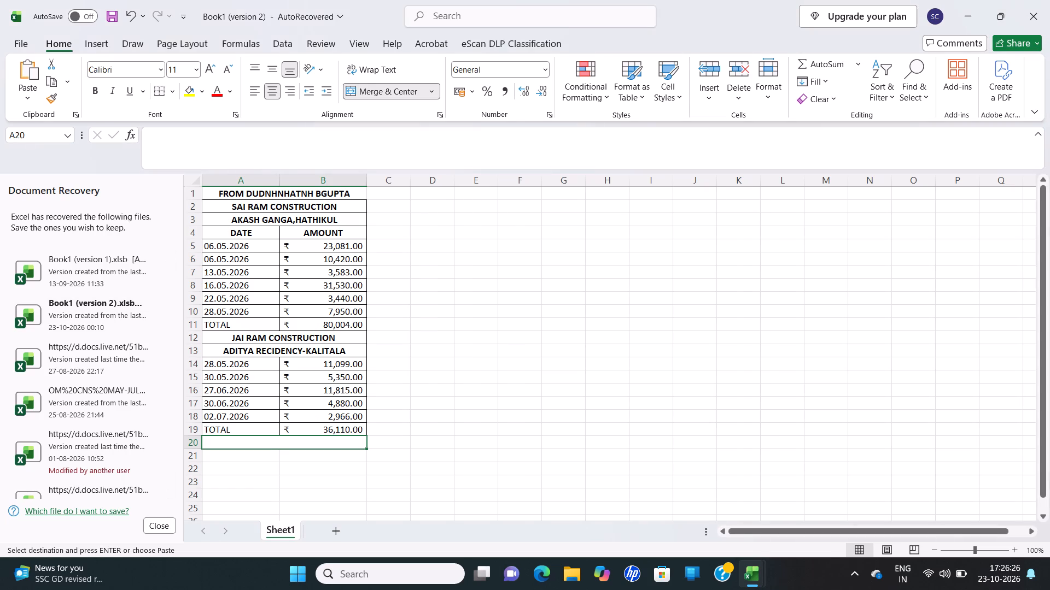
{"action": "key", "text": "ctrl+v"}
Merge and center cells A22:B22 directly below the THROUGH ALIDA block in Book1 (version 2).
{"action": "scroll", "coordinate": [284, 477], "scroll_direction": "down", "scroll_amount": 1}
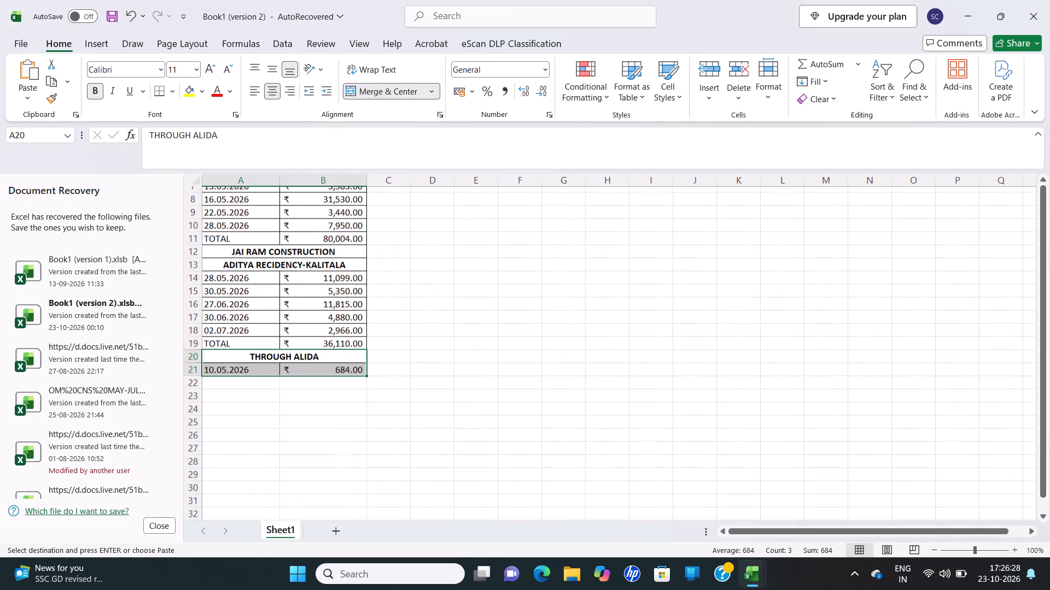
{"action": "scroll", "coordinate": [284, 477], "scroll_direction": "down", "scroll_amount": 1}
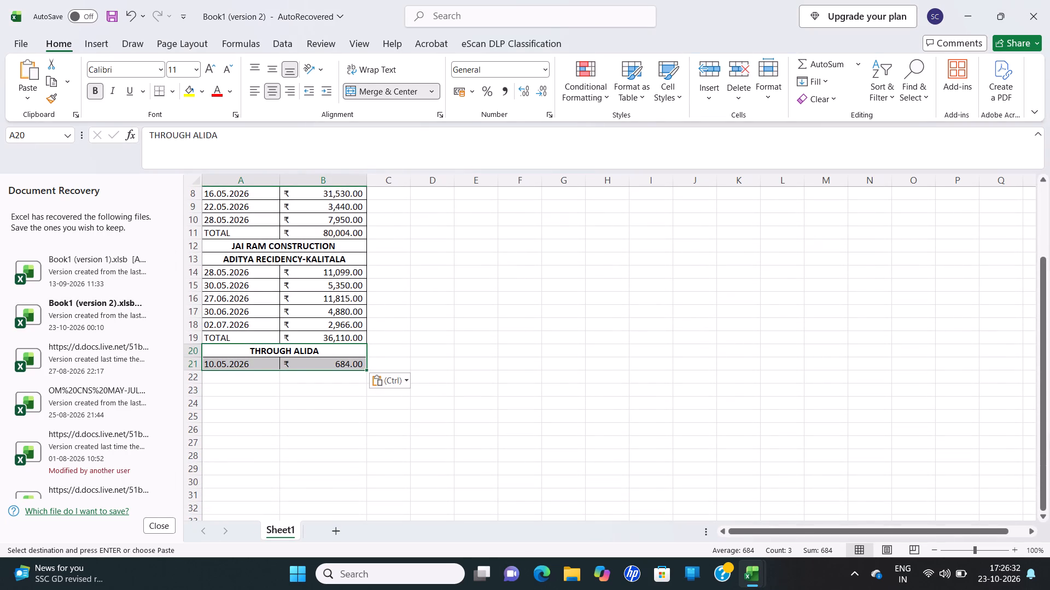
{"action": "left_click_drag", "start_coordinate": [254, 376], "coordinate": [306, 380]}
{"action": "left_click", "coordinate": [371, 89]}
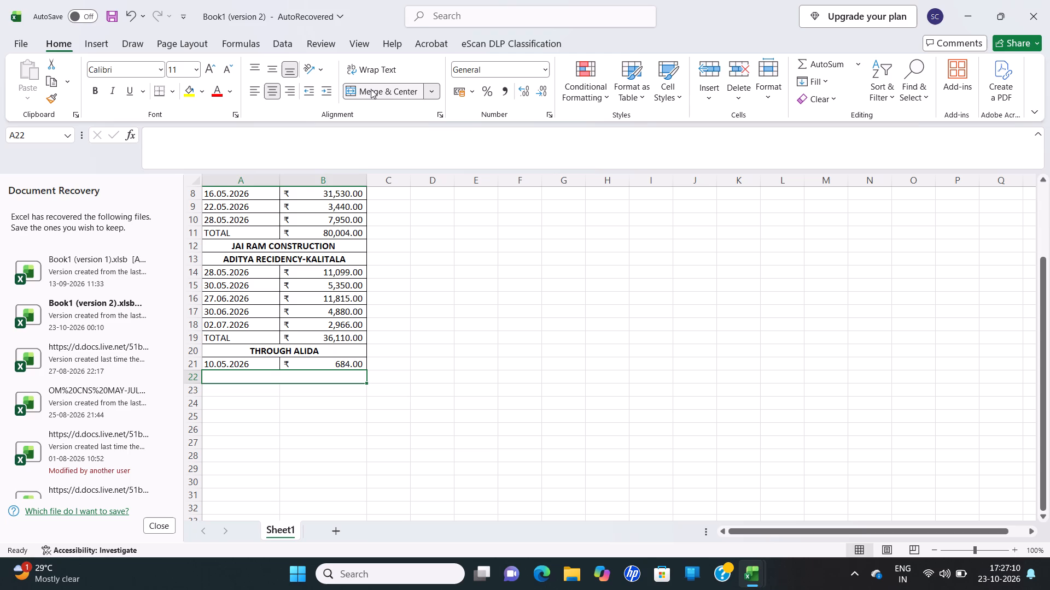
Copy the BHOLA DA OFFICE block A32:B33 from the recovered OM CNS MAY-JUL workbook into Book1 (version 2), starting at A22.
{"action": "left_click", "coordinate": [63, 468]}
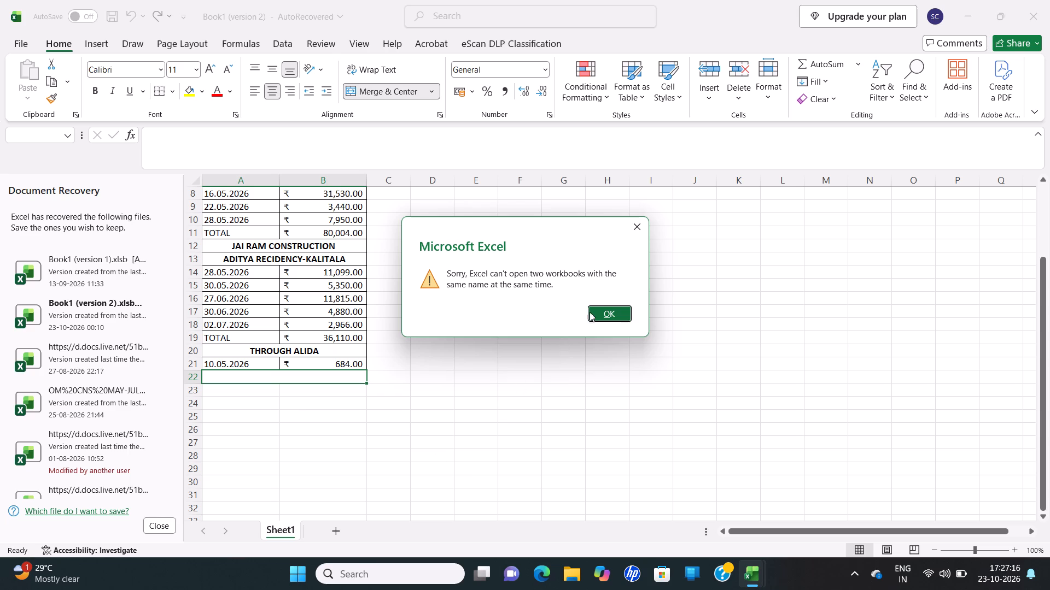
{"action": "left_click", "coordinate": [604, 312]}
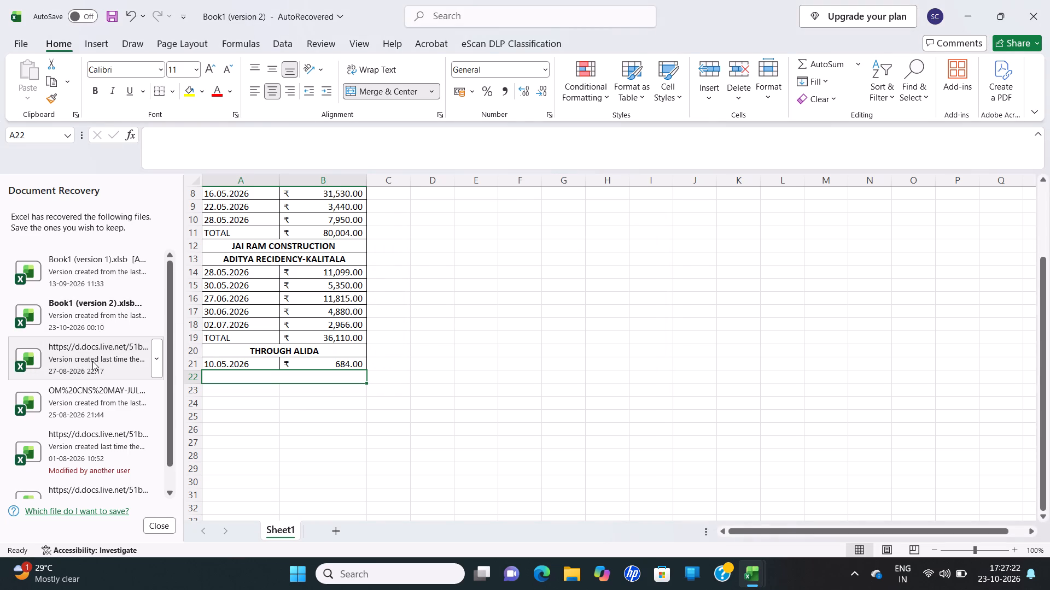
{"action": "left_click", "coordinate": [79, 406]}
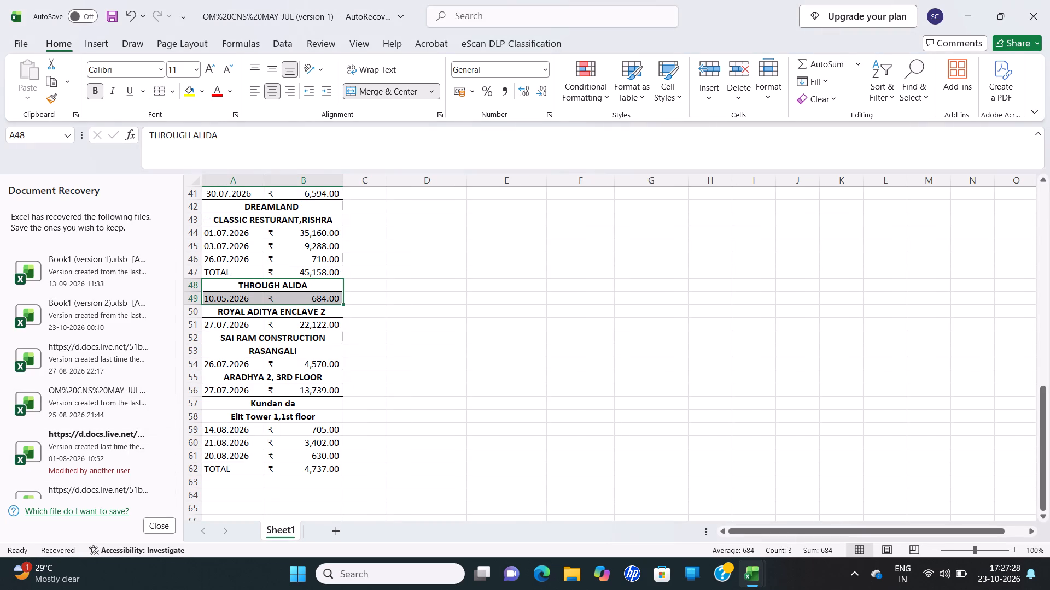
{"action": "scroll", "coordinate": [332, 326], "scroll_direction": "up", "scroll_amount": 4}
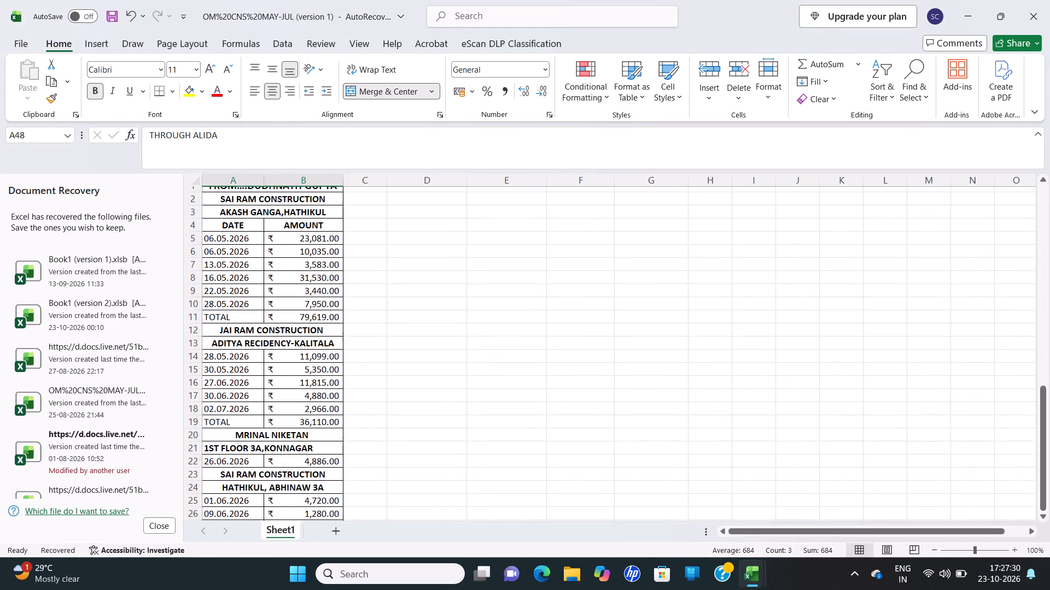
{"action": "scroll", "coordinate": [331, 342], "scroll_direction": "down", "scroll_amount": 3}
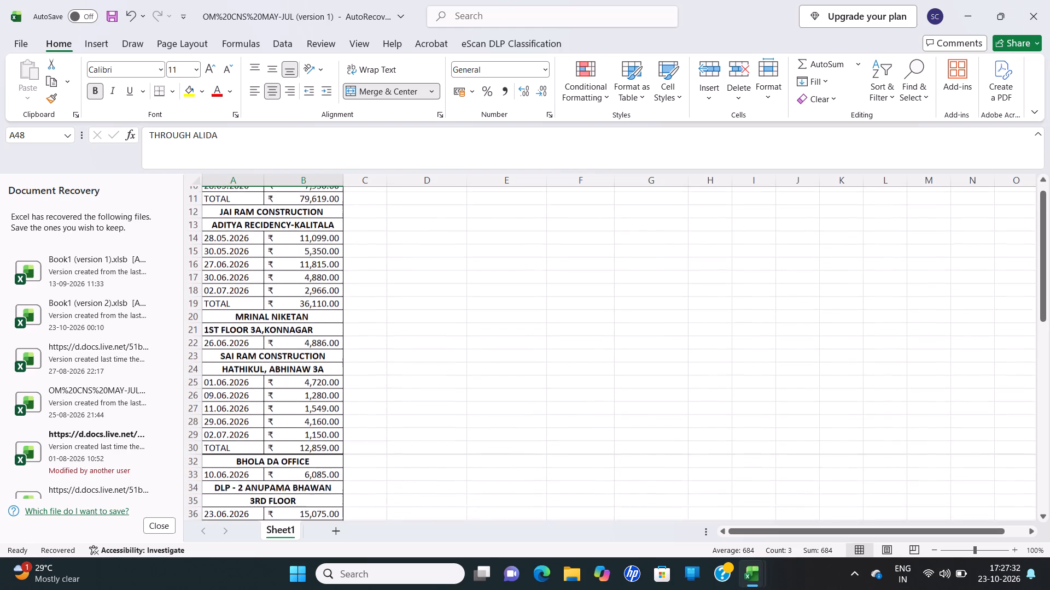
{"action": "scroll", "coordinate": [331, 342], "scroll_direction": "down", "scroll_amount": 1}
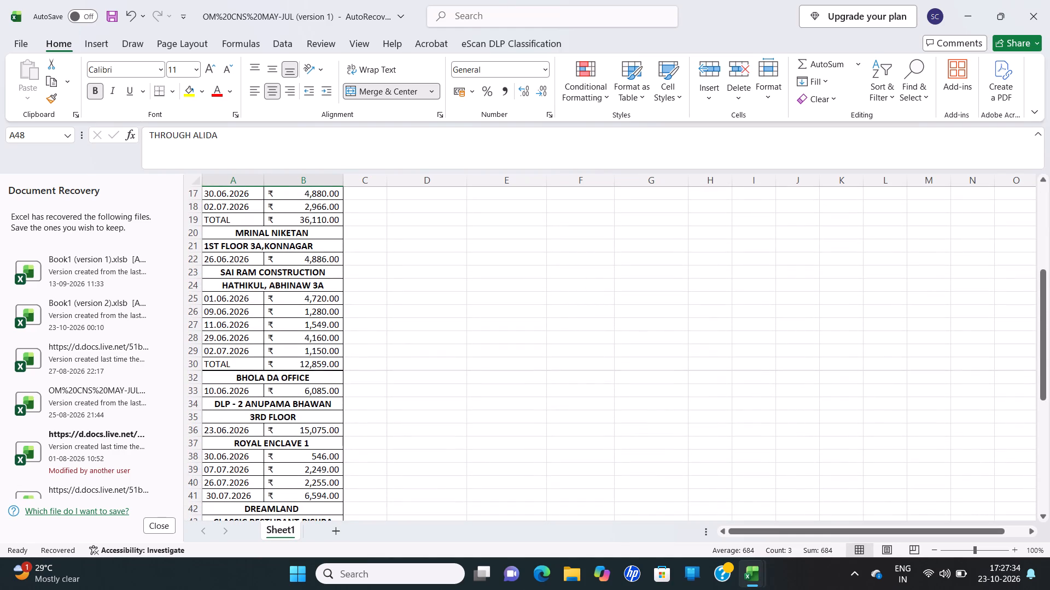
{"action": "left_click_drag", "start_coordinate": [287, 378], "coordinate": [288, 393]}
{"action": "key", "text": "ctrl+c"}
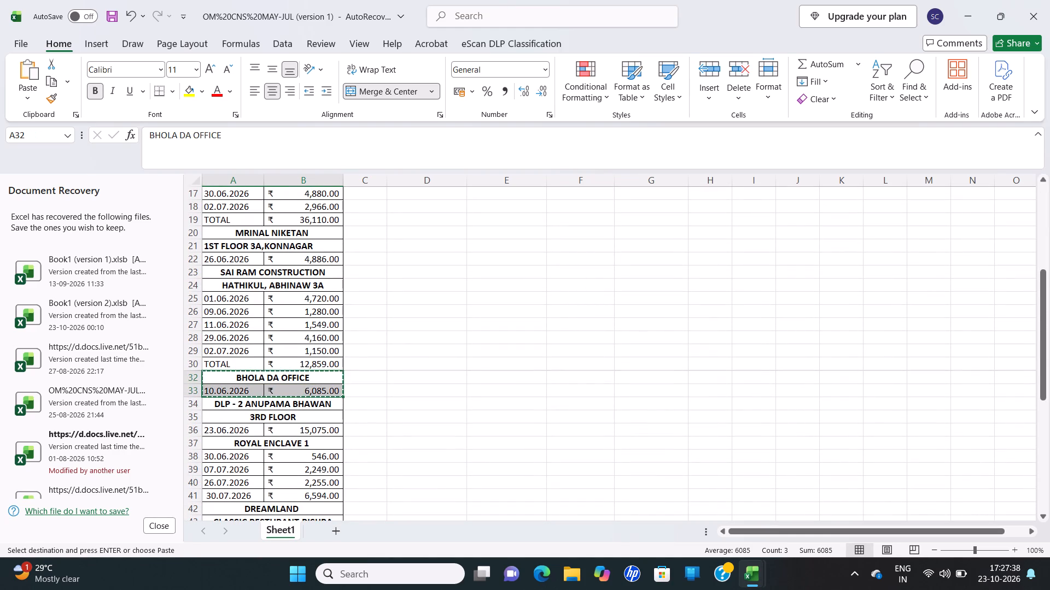
{"action": "left_click", "coordinate": [96, 306]}
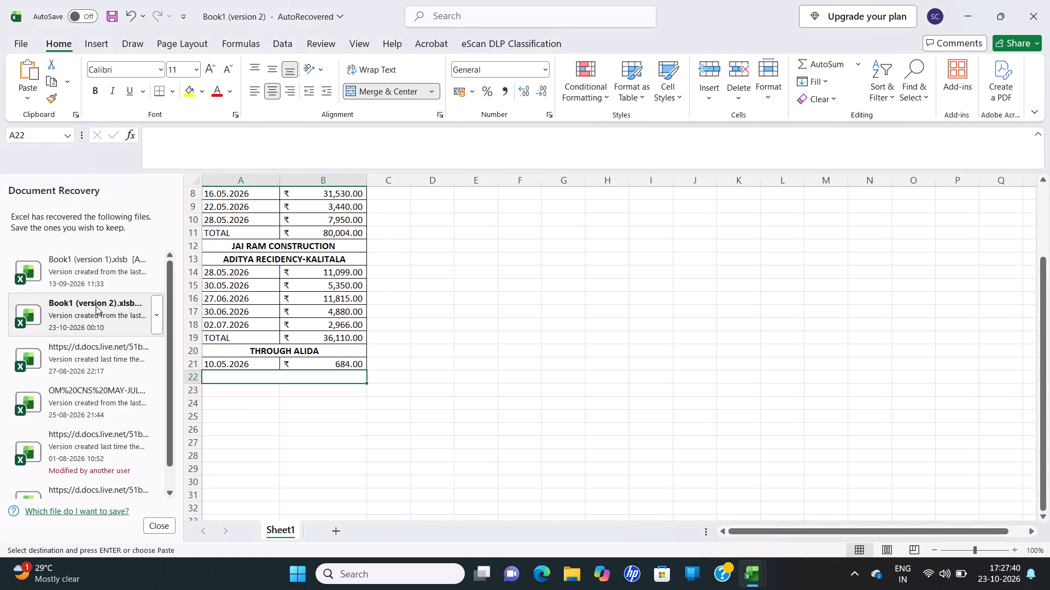
{"action": "key", "text": "ctrl+v"}
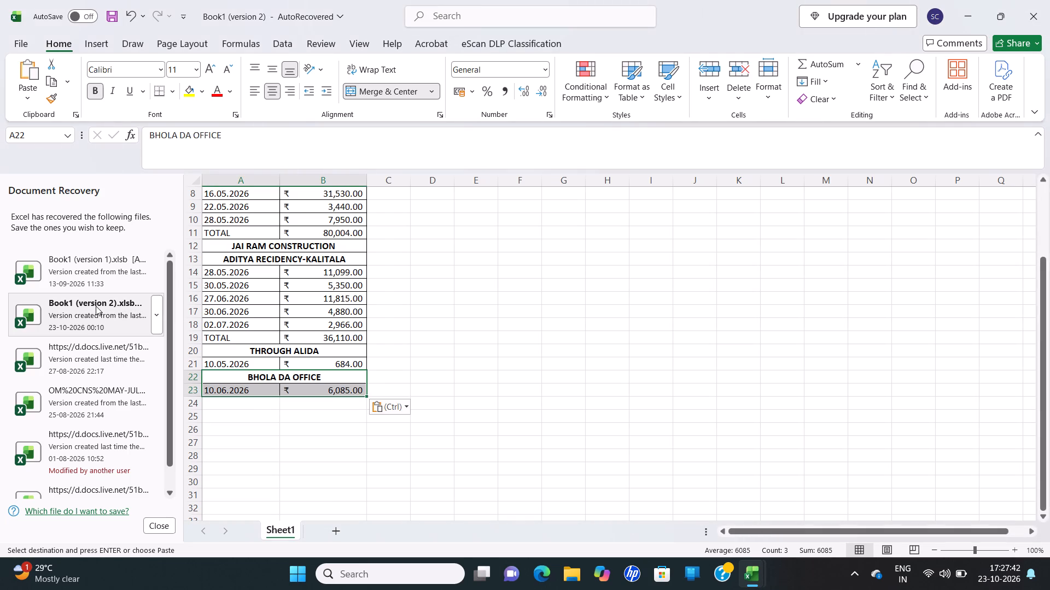
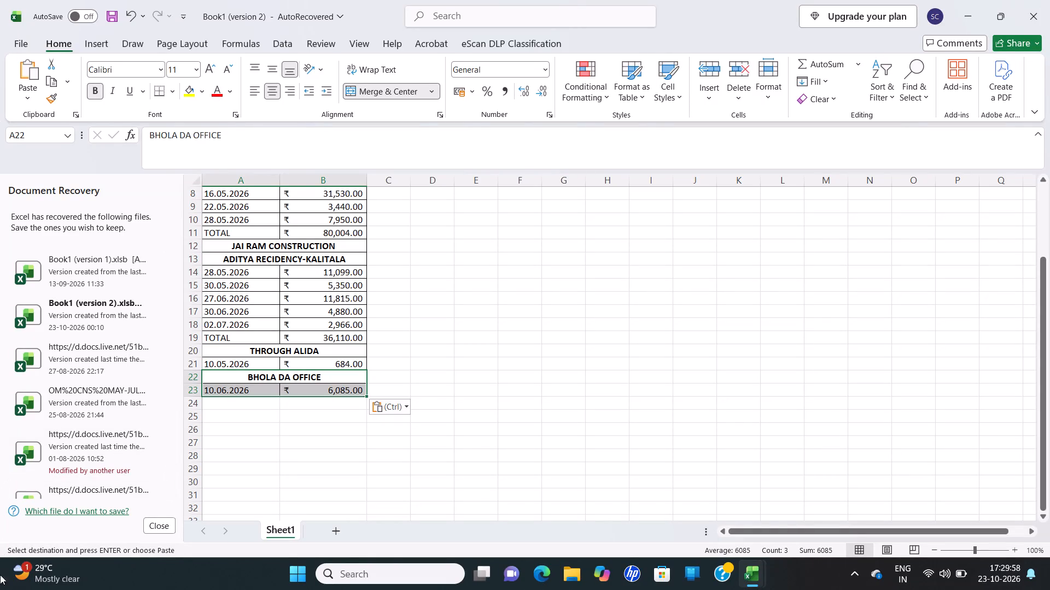
Merge and center A24:B24 and A25:B25 as two separate heading rows below the BHOLA DA OFFICE block in Book1 (version 2).
{"action": "left_click_drag", "start_coordinate": [242, 402], "coordinate": [304, 405]}
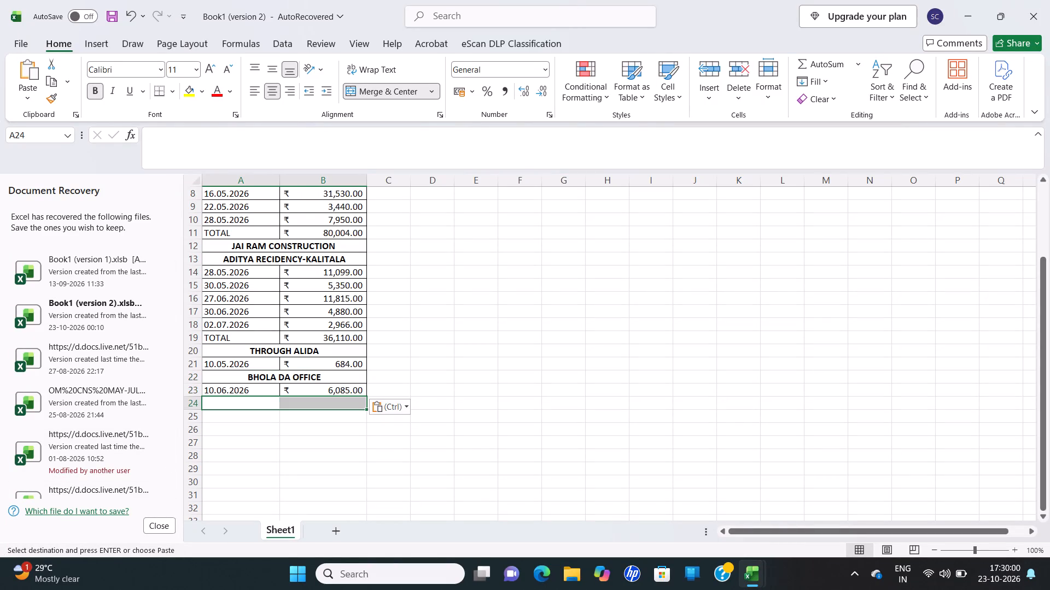
{"action": "left_click_drag", "start_coordinate": [304, 405], "coordinate": [310, 406]}
{"action": "left_click", "coordinate": [367, 93]}
{"action": "left_click_drag", "start_coordinate": [239, 416], "coordinate": [302, 419]}
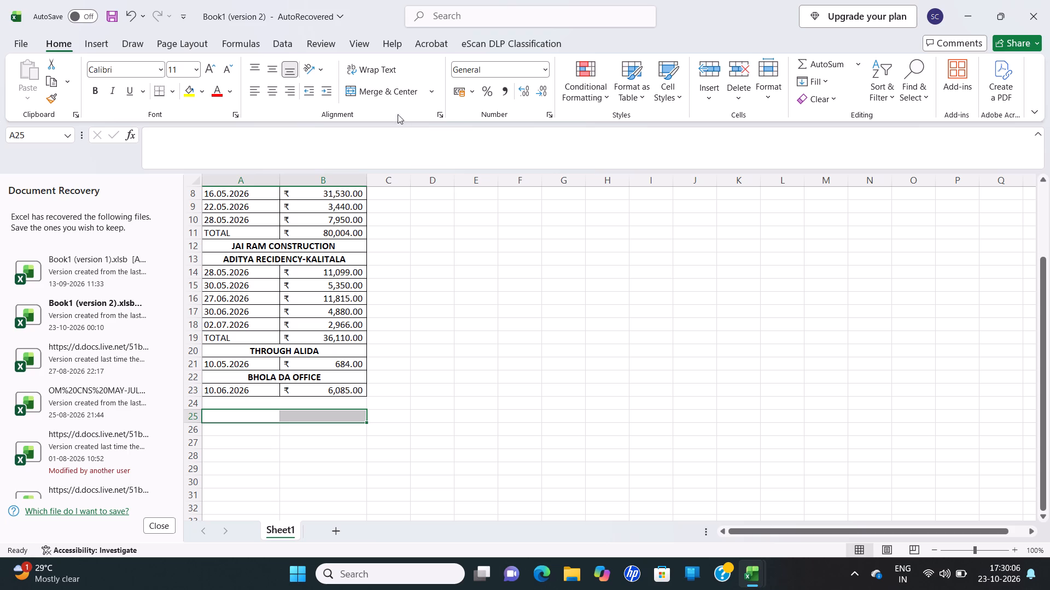
{"action": "left_click", "coordinate": [385, 95]}
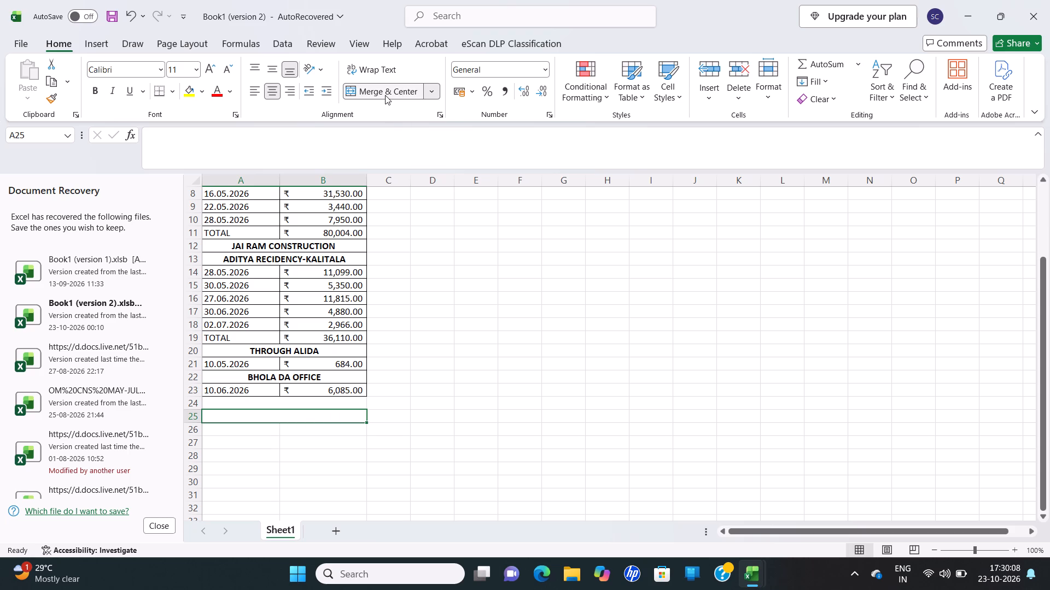
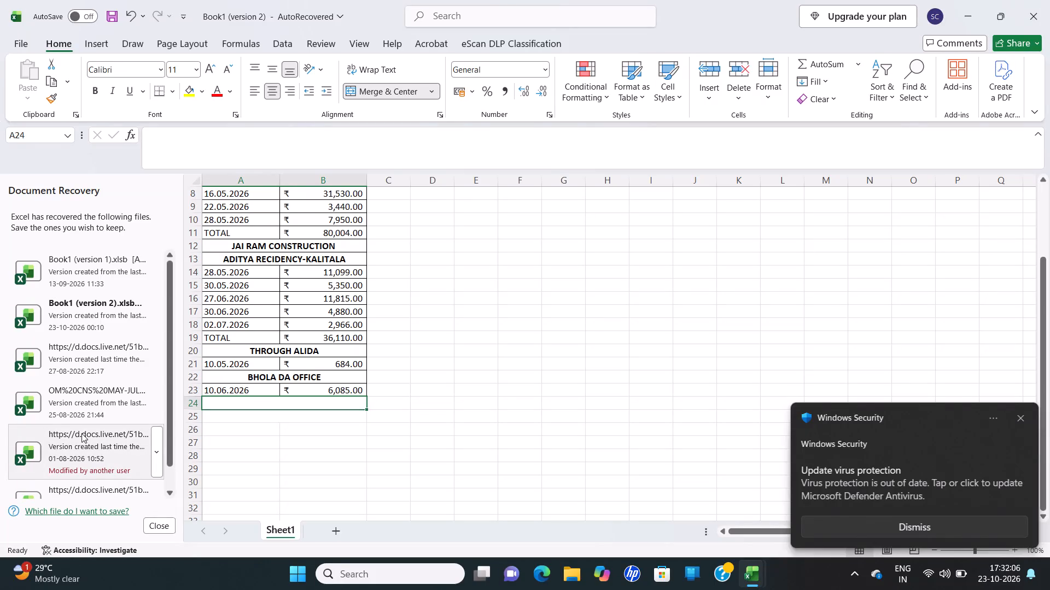
Copy the SAI RAM CONSTRUCTION block, headings through TOTAL (A23:B30), from the OM CNS MAY-JUL workbook into Book1 (version 2) at A24.
{"action": "left_click", "coordinate": [98, 405]}
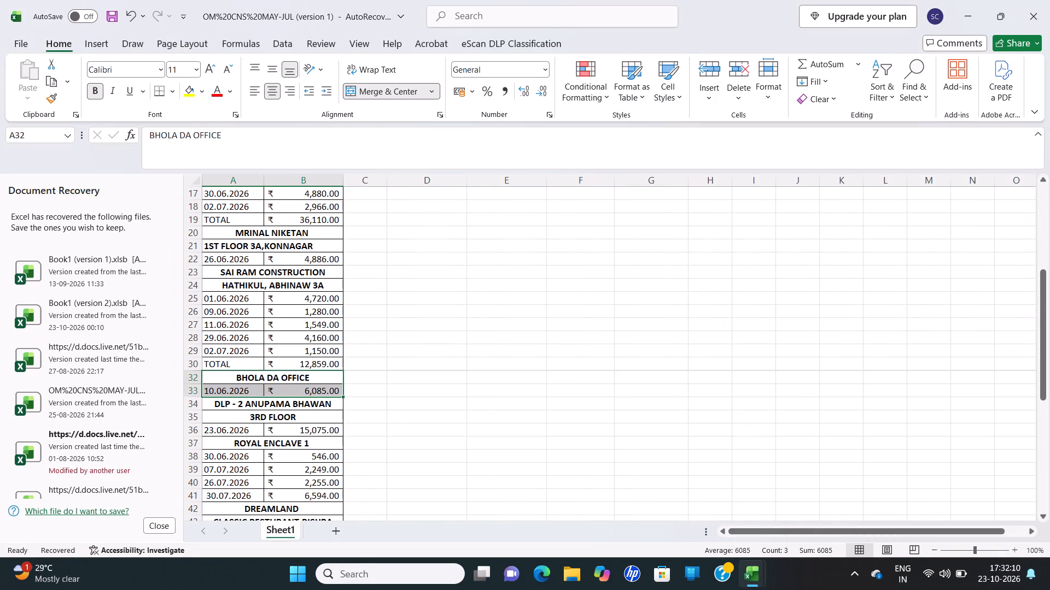
{"action": "scroll", "coordinate": [308, 397], "scroll_direction": "up", "scroll_amount": 1}
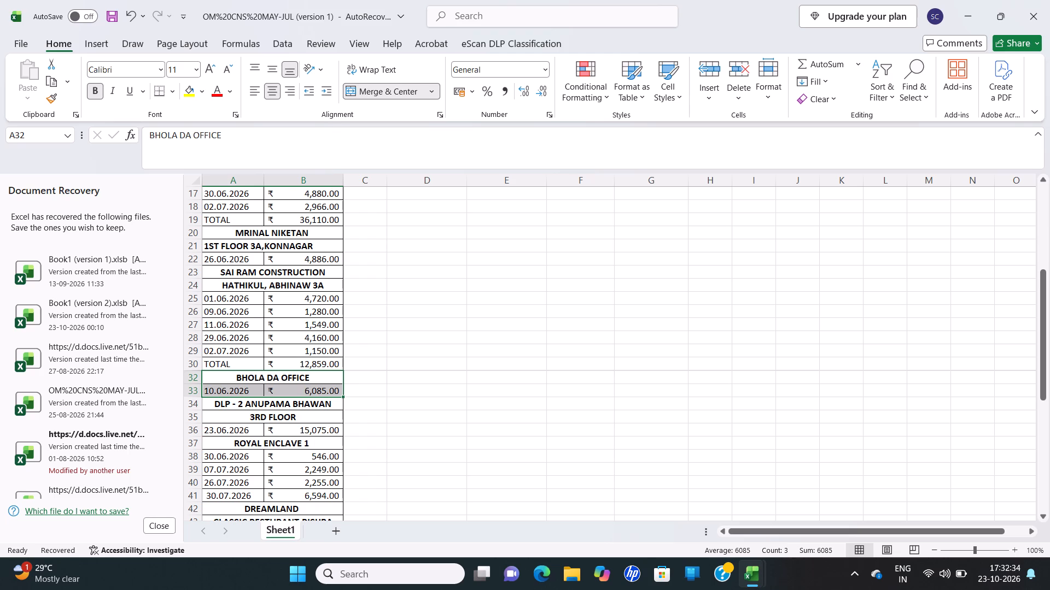
{"action": "left_click_drag", "start_coordinate": [247, 274], "coordinate": [247, 324]}
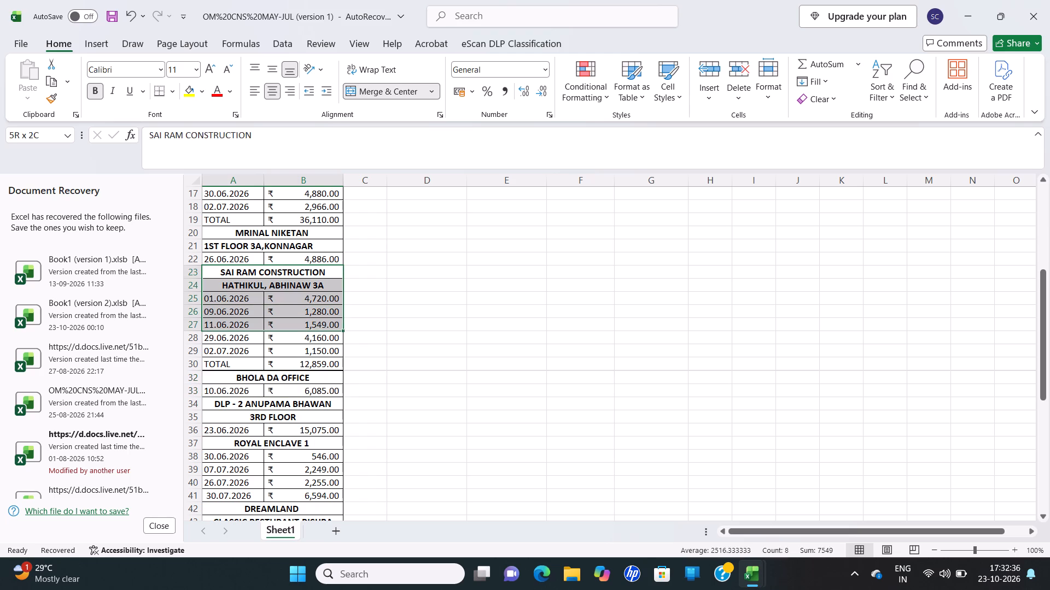
{"action": "left_click_drag", "start_coordinate": [247, 324], "coordinate": [248, 366]}
{"action": "key", "text": "ctrl+c"}
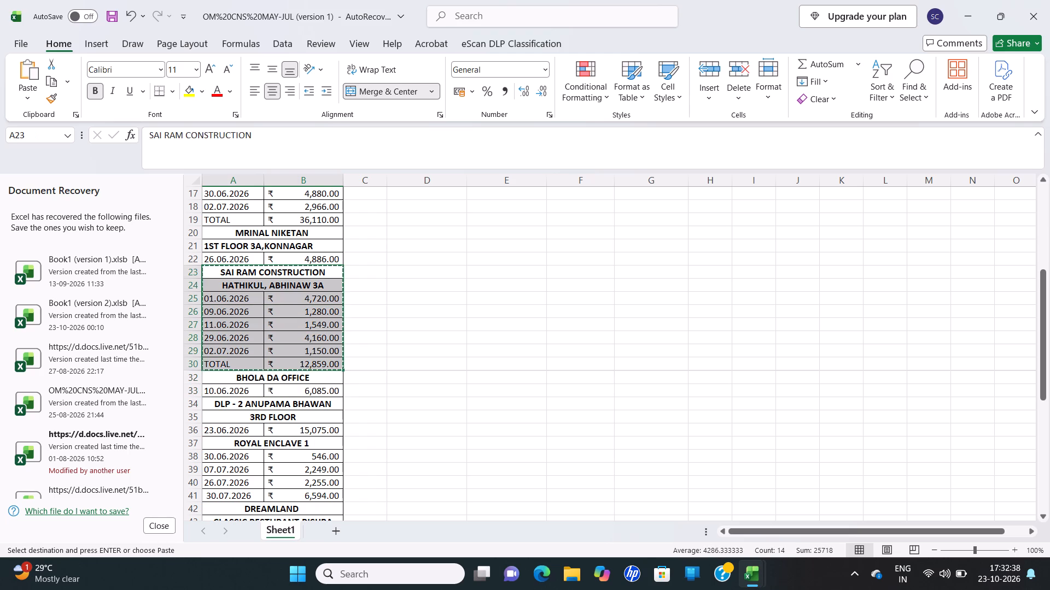
{"action": "left_click", "coordinate": [67, 325]}
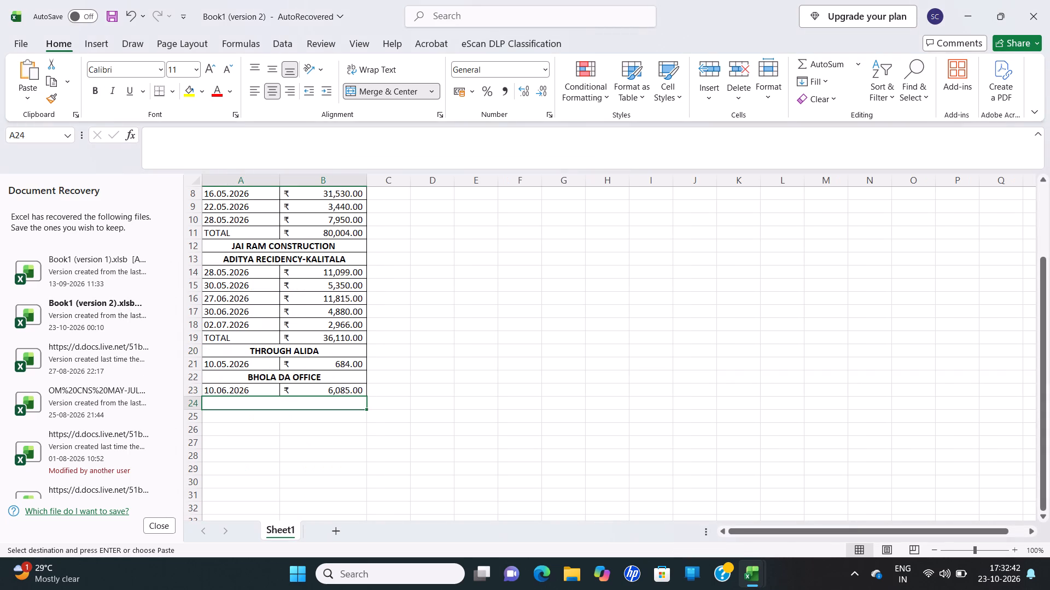
{"action": "key", "text": "ctrl+v"}
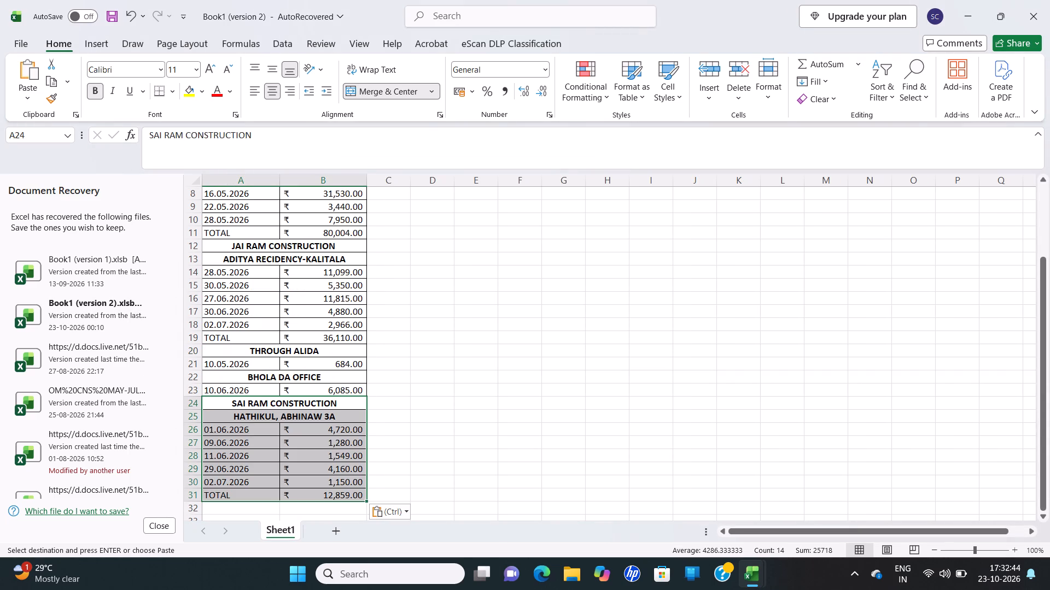
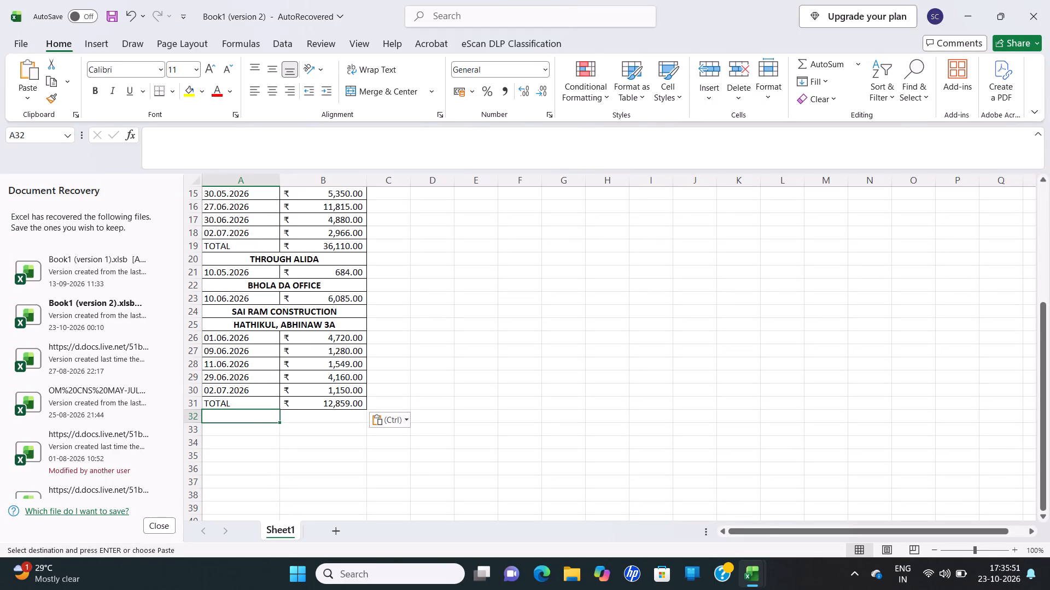
Merge and centre A32:B32 below the SAI RAM CONSTRUCTION total and enter the bold heading KUMAR DA.
{"action": "left_click_drag", "start_coordinate": [260, 417], "coordinate": [281, 417]}
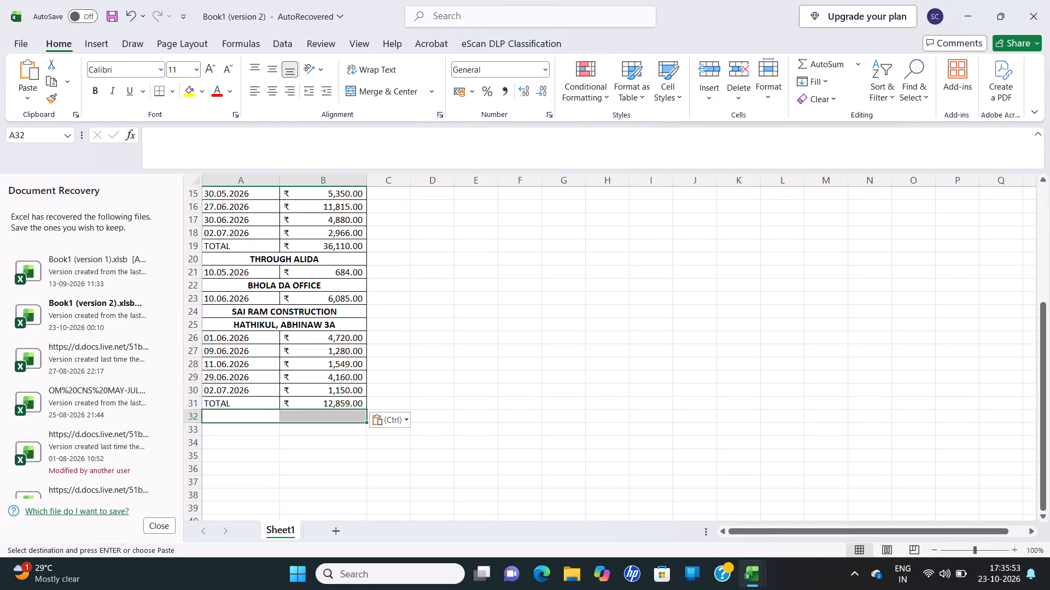
{"action": "left_click_drag", "start_coordinate": [281, 417], "coordinate": [308, 418]}
{"action": "left_click", "coordinate": [371, 93]}
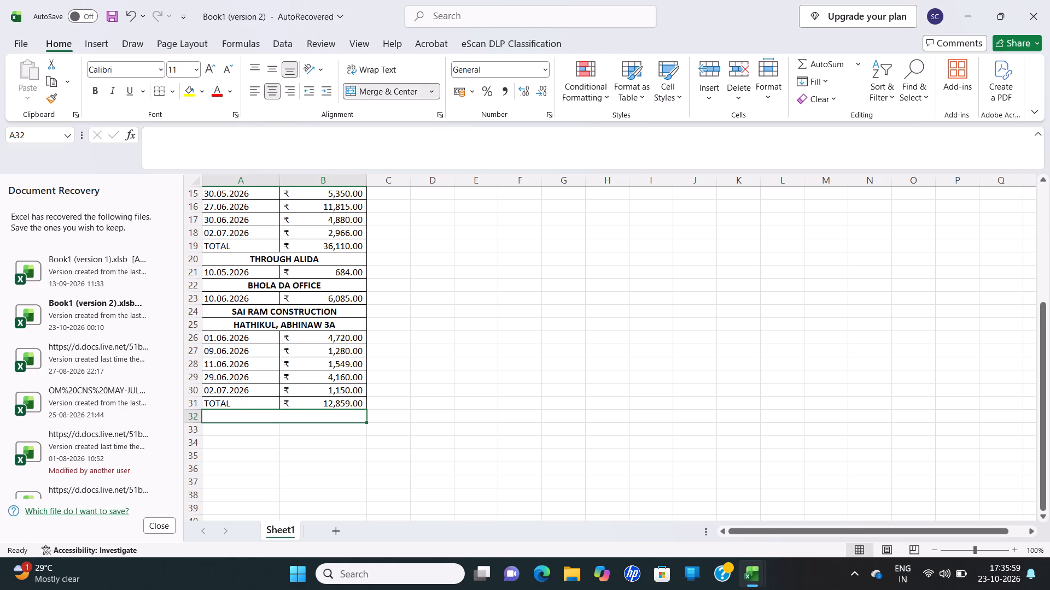
{"action": "left_click", "coordinate": [290, 368]}
{"action": "double_click", "coordinate": [276, 418]}
{"action": "left_click", "coordinate": [93, 90]}
{"action": "left_click", "coordinate": [275, 414]}
{"action": "double_click", "coordinate": [275, 414]}
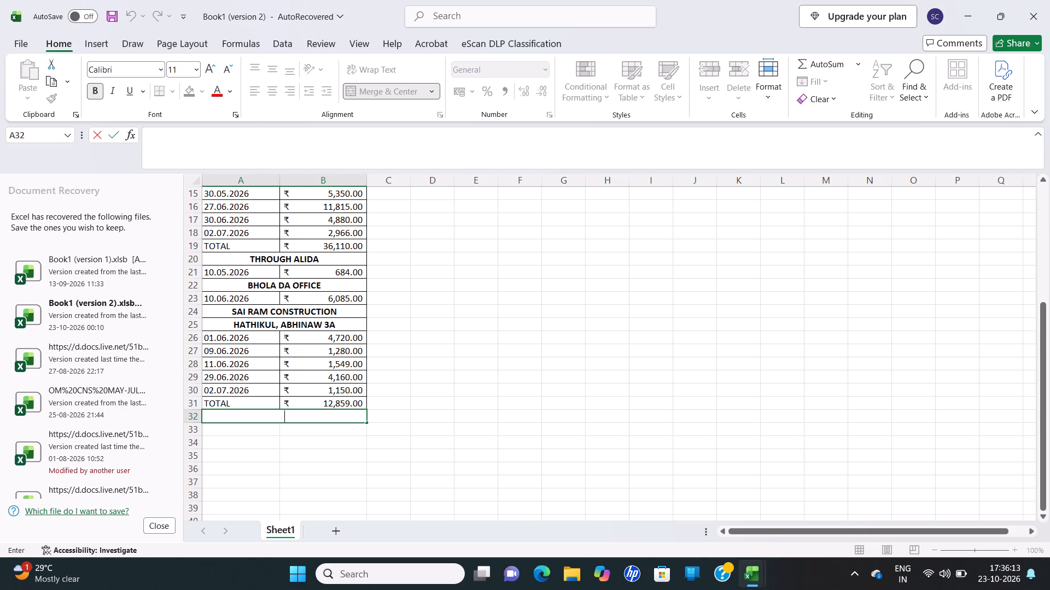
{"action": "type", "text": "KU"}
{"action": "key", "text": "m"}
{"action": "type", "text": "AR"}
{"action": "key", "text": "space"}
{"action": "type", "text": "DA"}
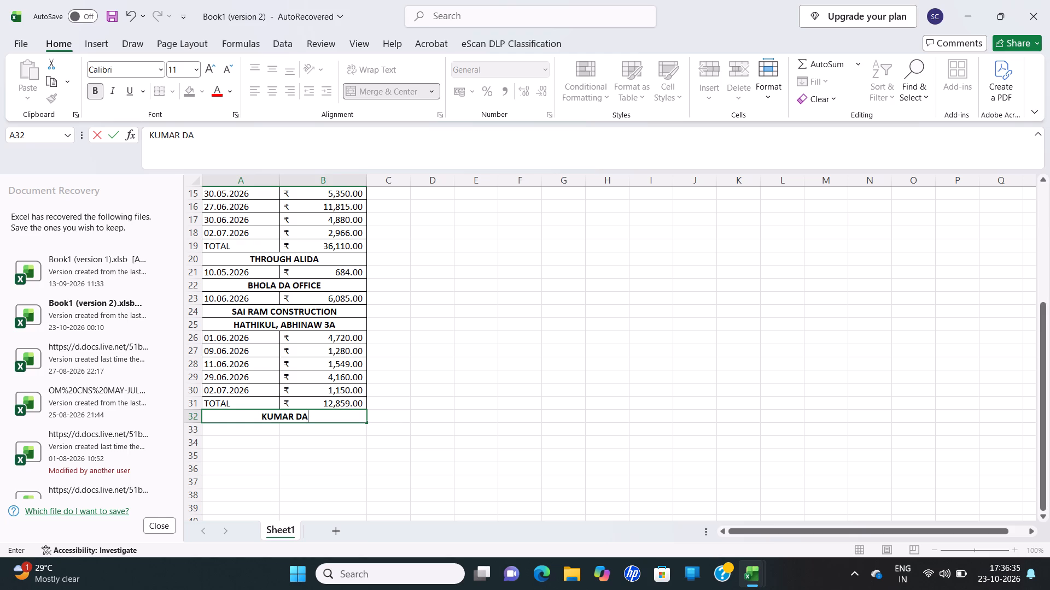
Merge and centre A33:B33 and enter the bold site heading ELIT TOWER 1 1ST FLOOR.
{"action": "left_click_drag", "start_coordinate": [255, 435], "coordinate": [317, 434]}
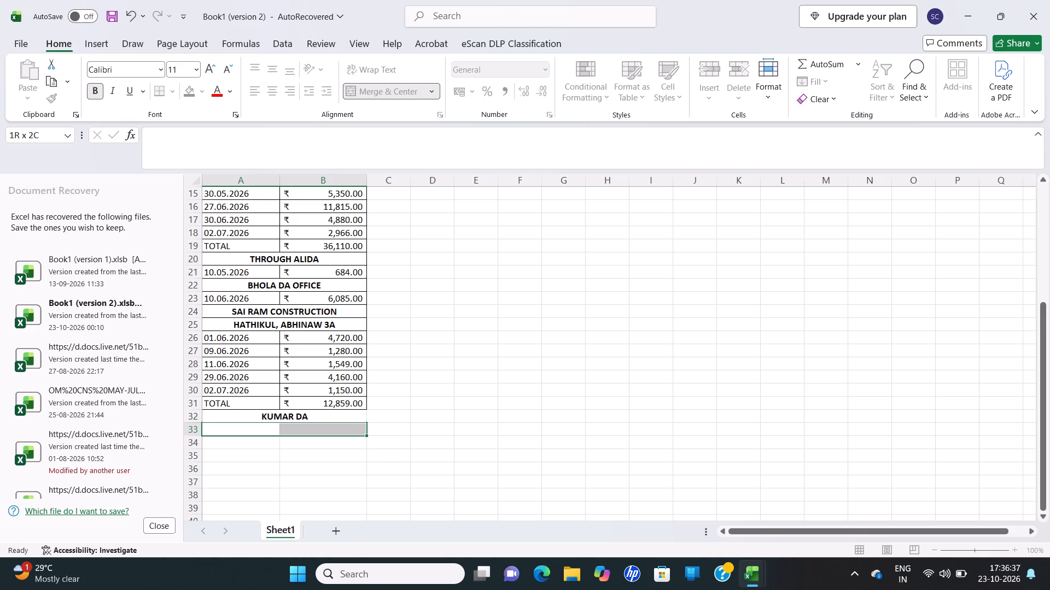
{"action": "left_click_drag", "start_coordinate": [317, 434], "coordinate": [318, 426]}
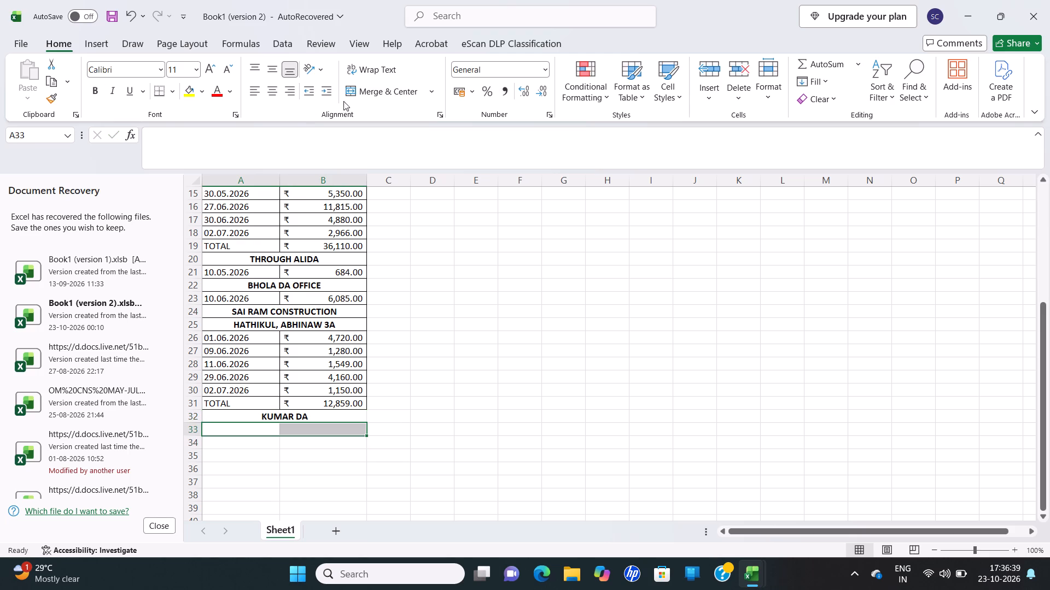
{"action": "left_click", "coordinate": [375, 92]}
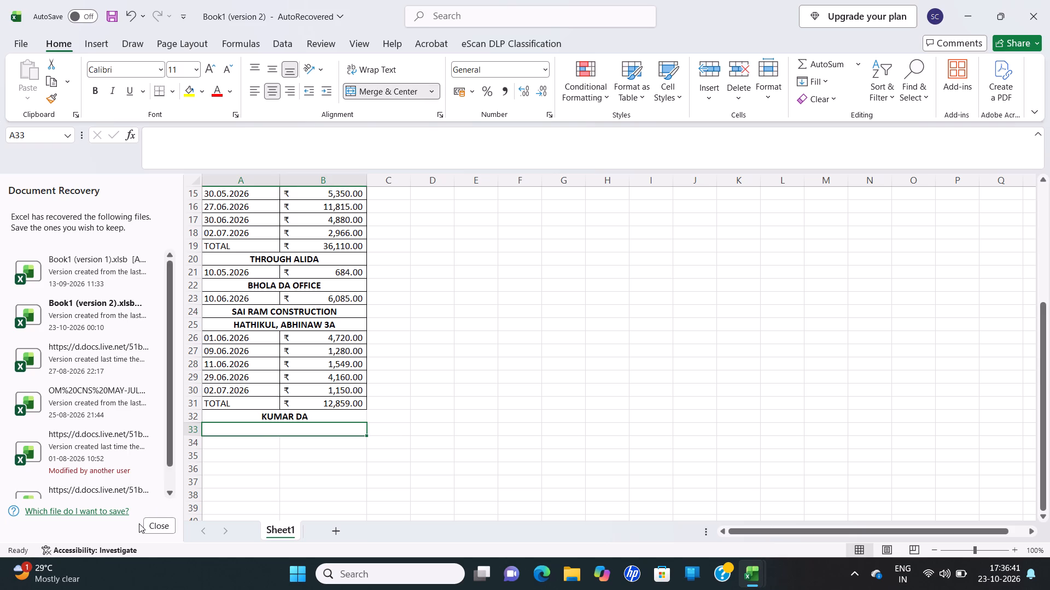
{"action": "double_click", "coordinate": [247, 430]}
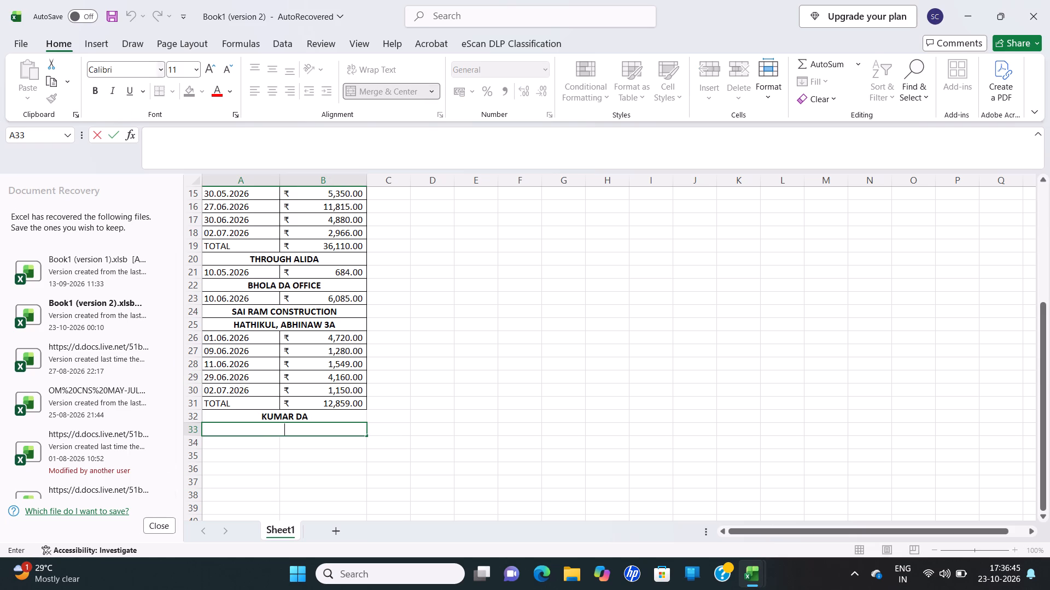
{"action": "left_click", "coordinate": [96, 92]}
{"action": "key", "text": "e"}
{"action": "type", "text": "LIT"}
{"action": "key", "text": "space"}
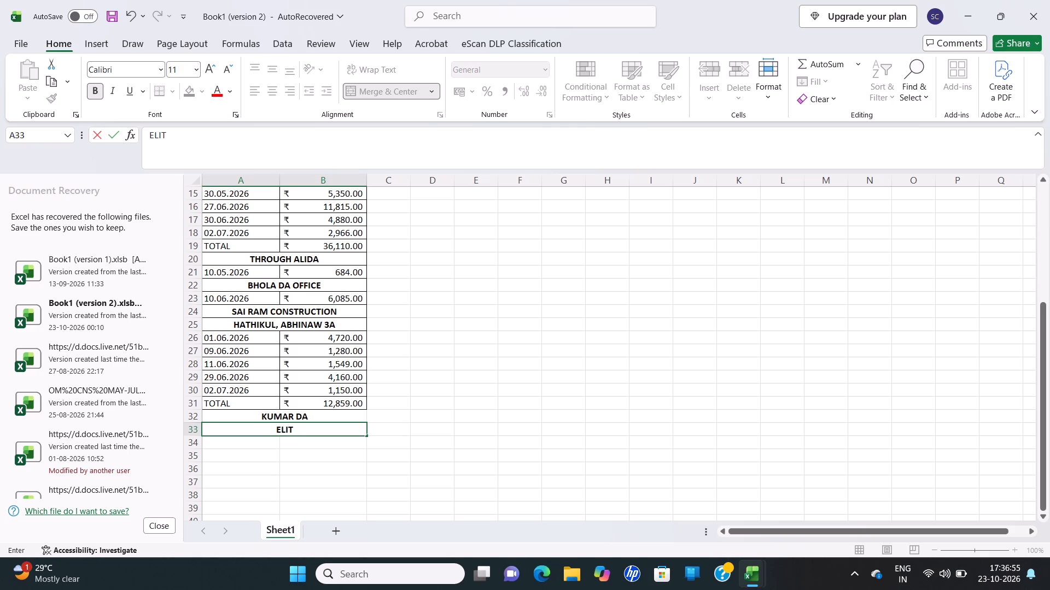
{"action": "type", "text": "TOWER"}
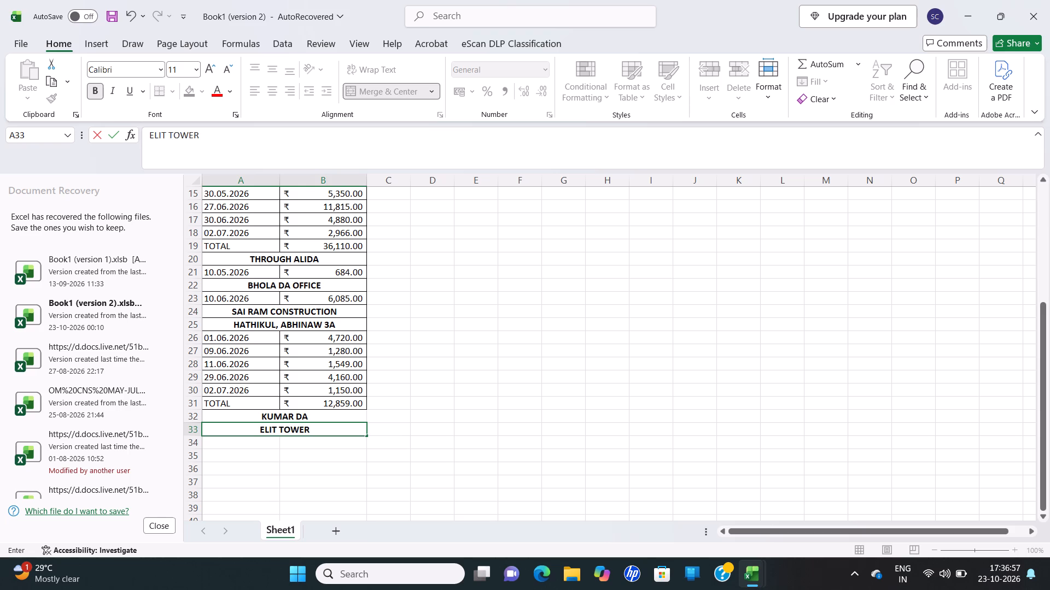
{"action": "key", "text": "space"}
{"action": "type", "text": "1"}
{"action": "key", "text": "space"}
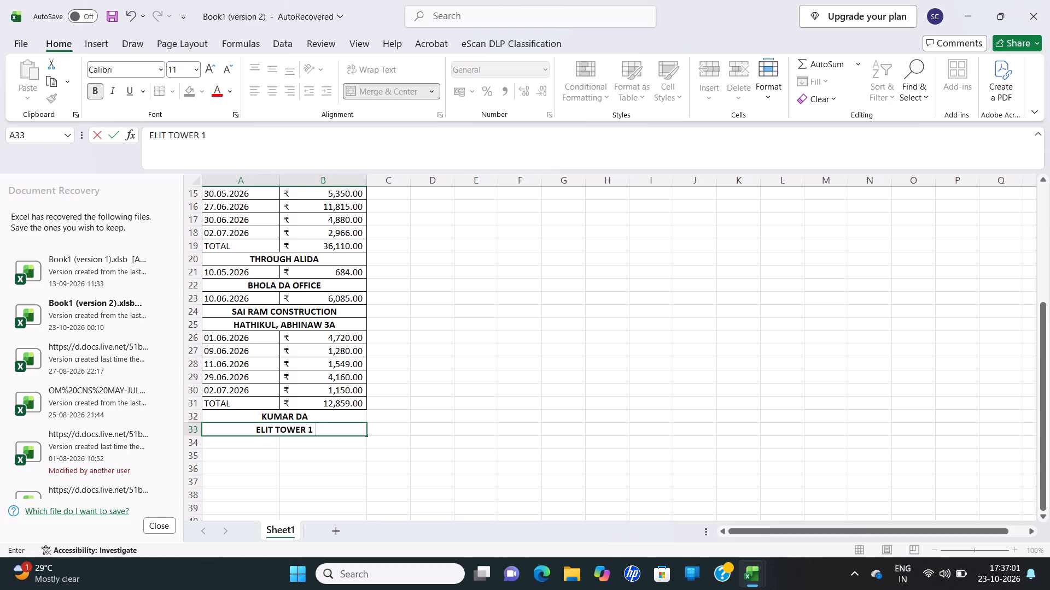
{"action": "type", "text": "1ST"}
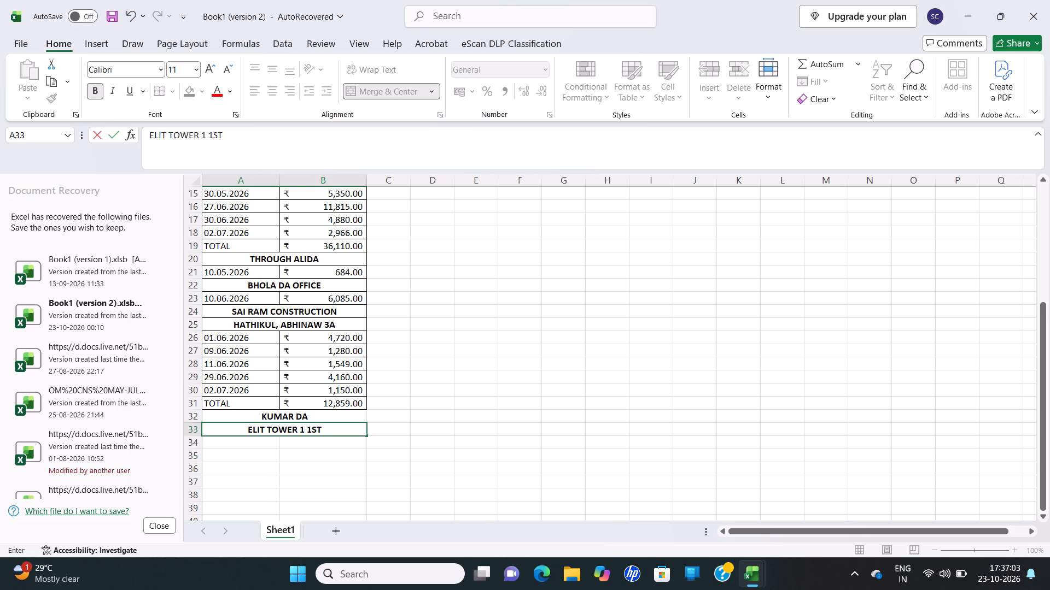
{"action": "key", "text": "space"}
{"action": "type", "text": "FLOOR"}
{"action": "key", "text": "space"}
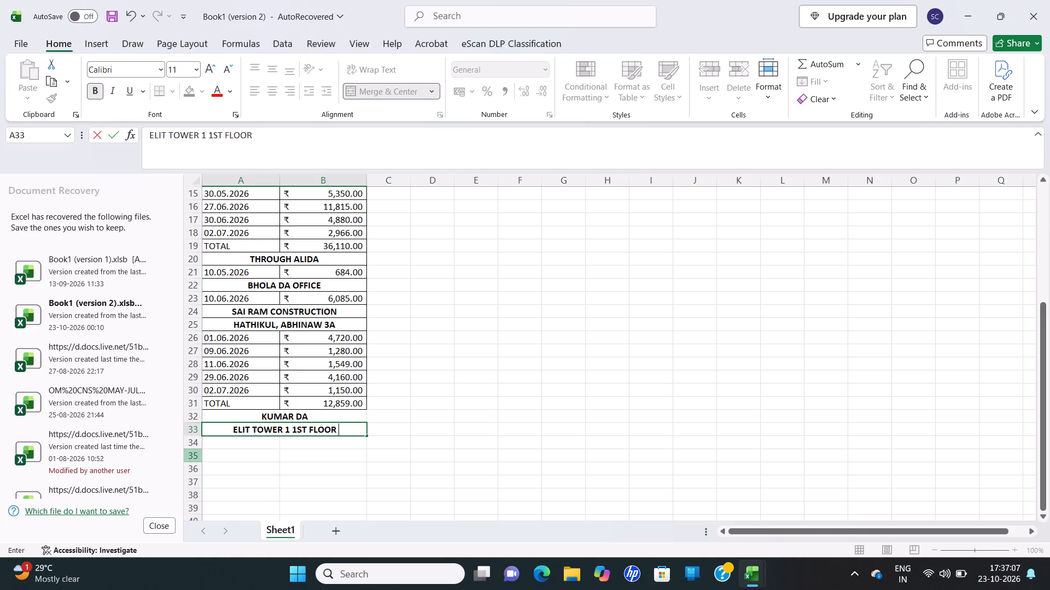
{"action": "left_click", "coordinate": [232, 445]}
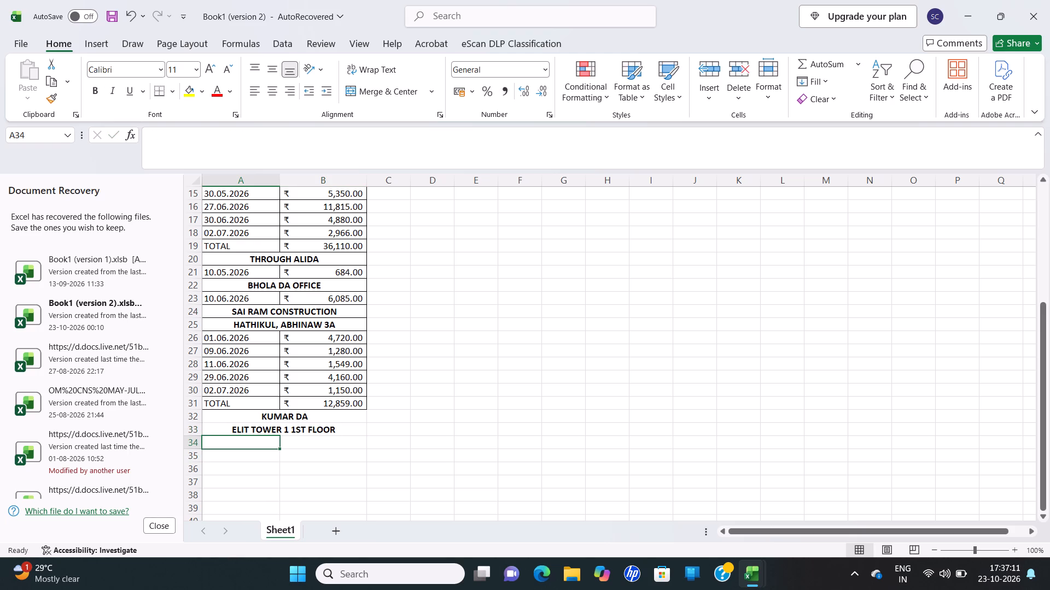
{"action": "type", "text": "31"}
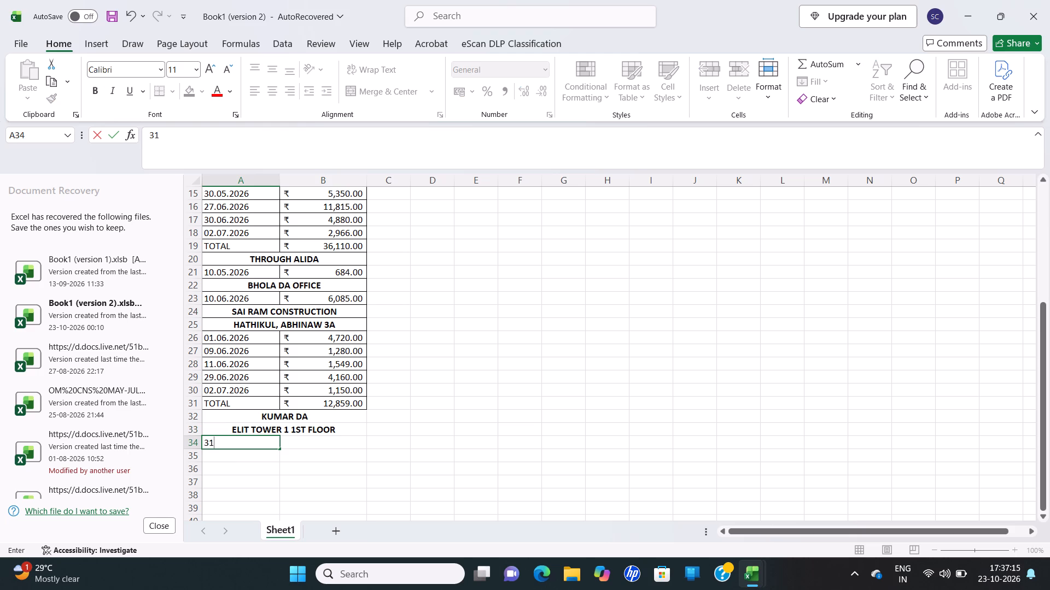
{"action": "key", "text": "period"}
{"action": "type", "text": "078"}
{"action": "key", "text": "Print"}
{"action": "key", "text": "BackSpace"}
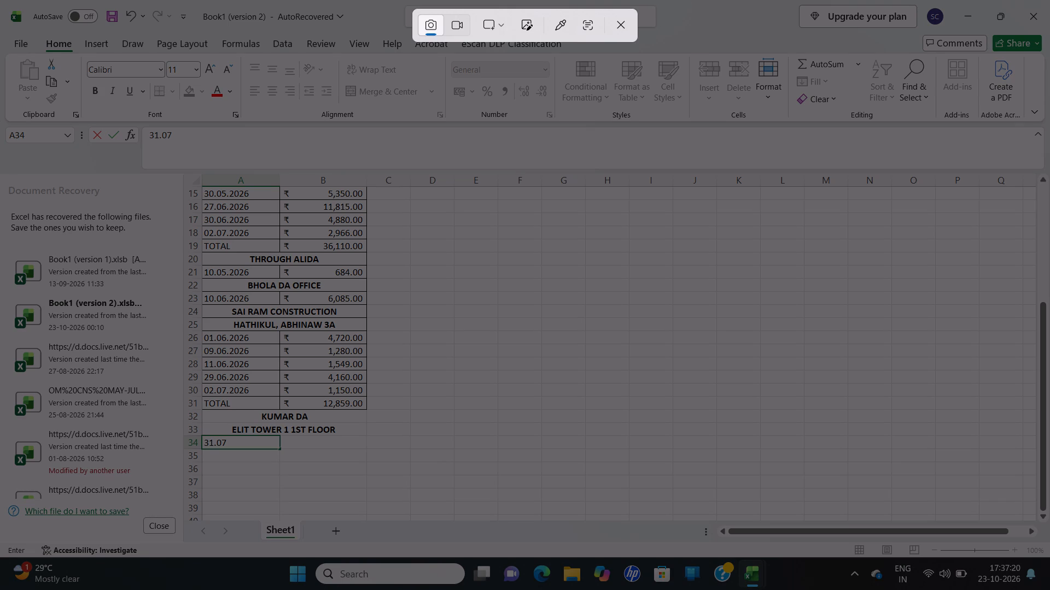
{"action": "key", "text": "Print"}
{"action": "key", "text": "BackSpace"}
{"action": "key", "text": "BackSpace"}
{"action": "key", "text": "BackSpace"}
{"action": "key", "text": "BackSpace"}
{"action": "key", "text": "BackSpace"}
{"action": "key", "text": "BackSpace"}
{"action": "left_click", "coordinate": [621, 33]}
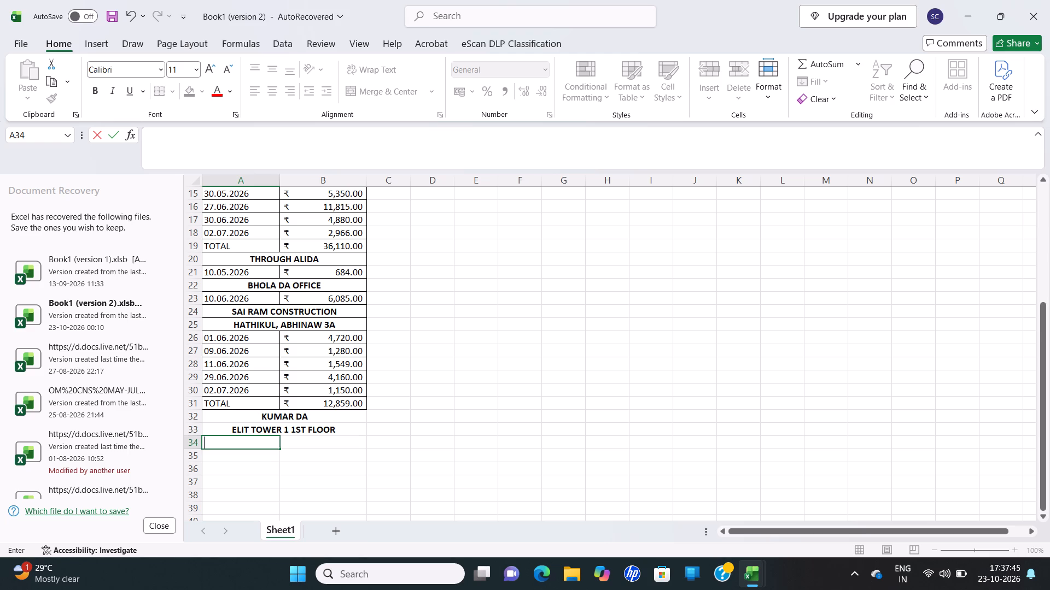
Enter the first payment under the ELIT TOWER heading: date 31.07.26 in A34 and amount 30805 in B34.
{"action": "type", "text": "31"}
{"action": "key", "text": "period"}
{"action": "type", "text": "07"}
{"action": "type", "text": ".26"}
{"action": "key", "text": "Right"}
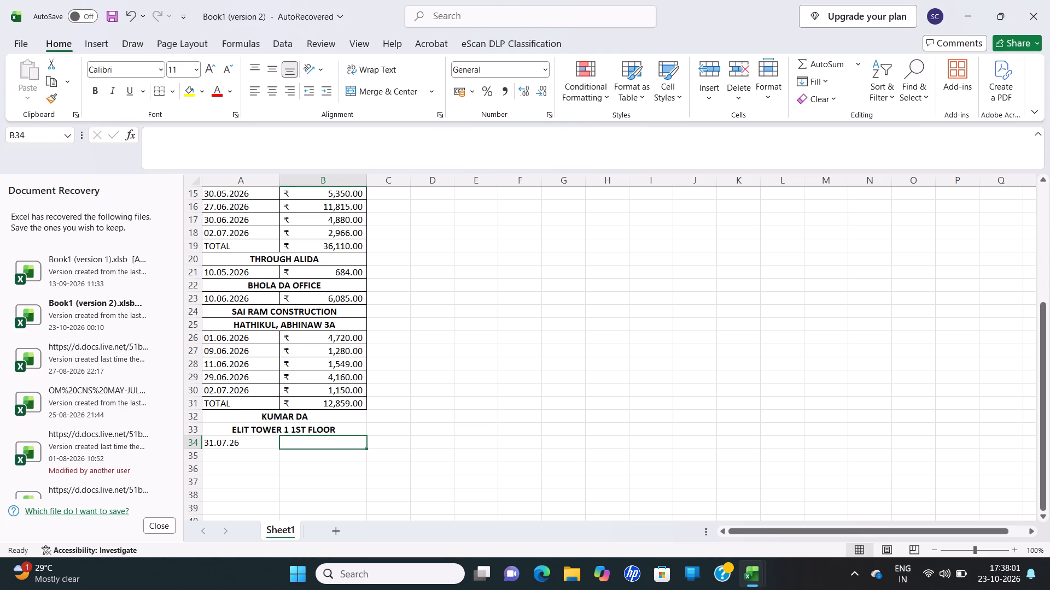
{"action": "type", "text": "30"}
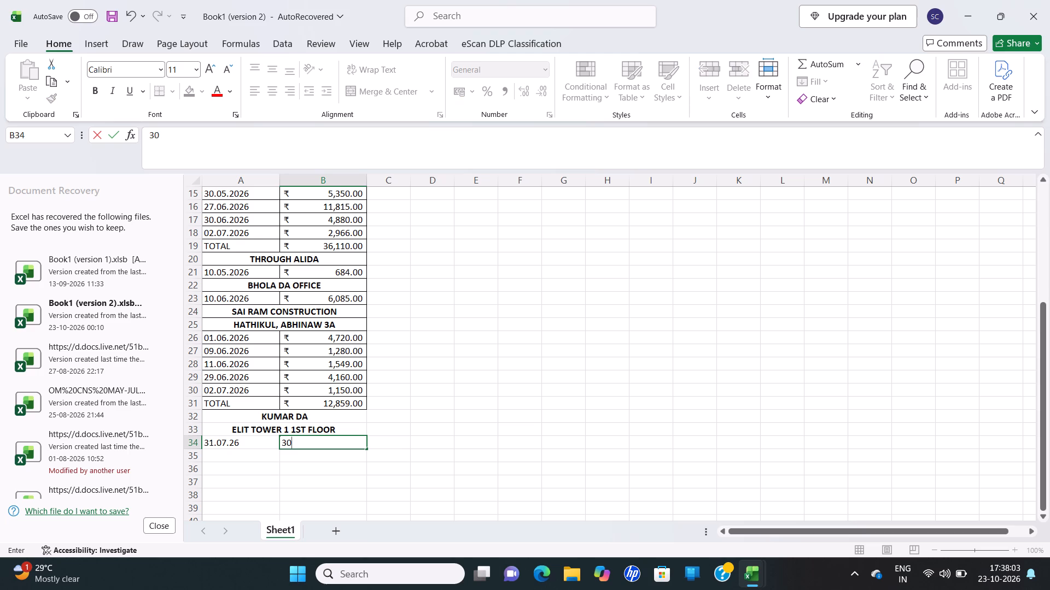
{"action": "type", "text": "805"}
Enter the day and month, 14.08., of the second ELIT TOWER payment date in A35.
{"action": "left_click", "coordinate": [227, 453]}
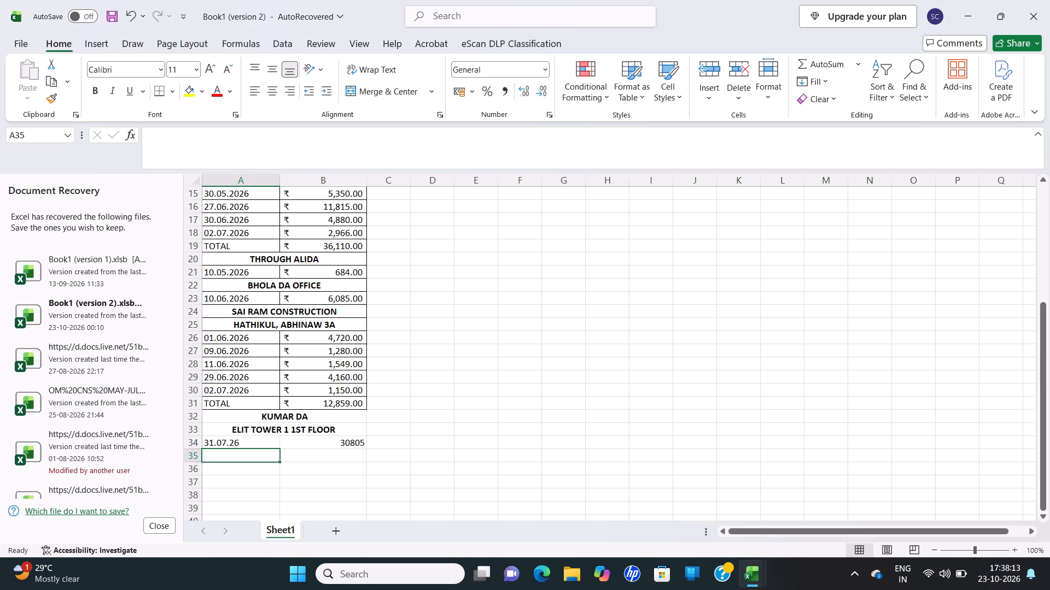
{"action": "type", "text": "14"}
{"action": "key", "text": "period"}
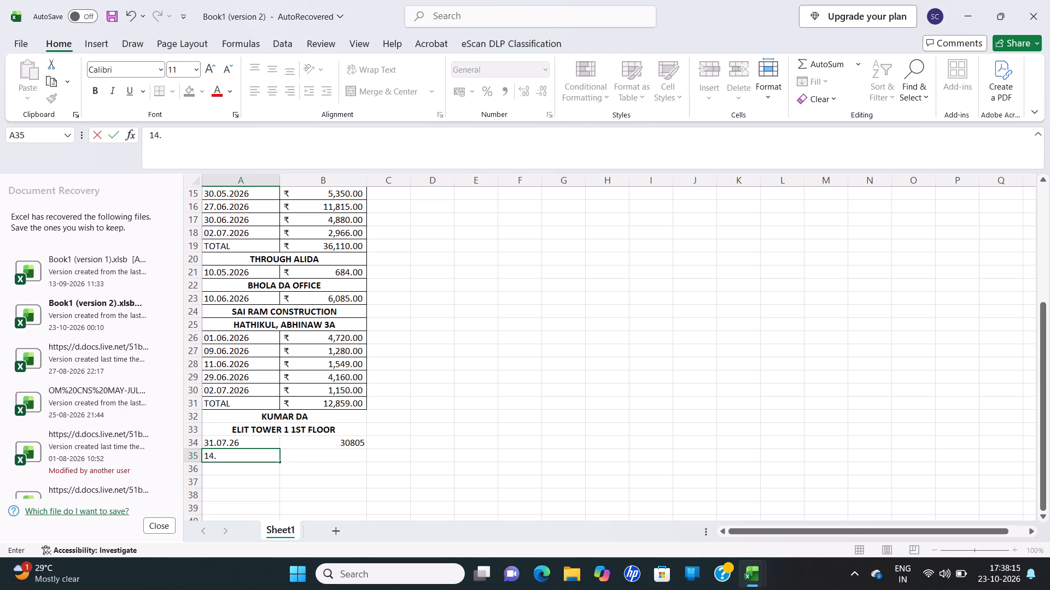
{"action": "type", "text": "08"}
{"action": "key", "text": "period"}
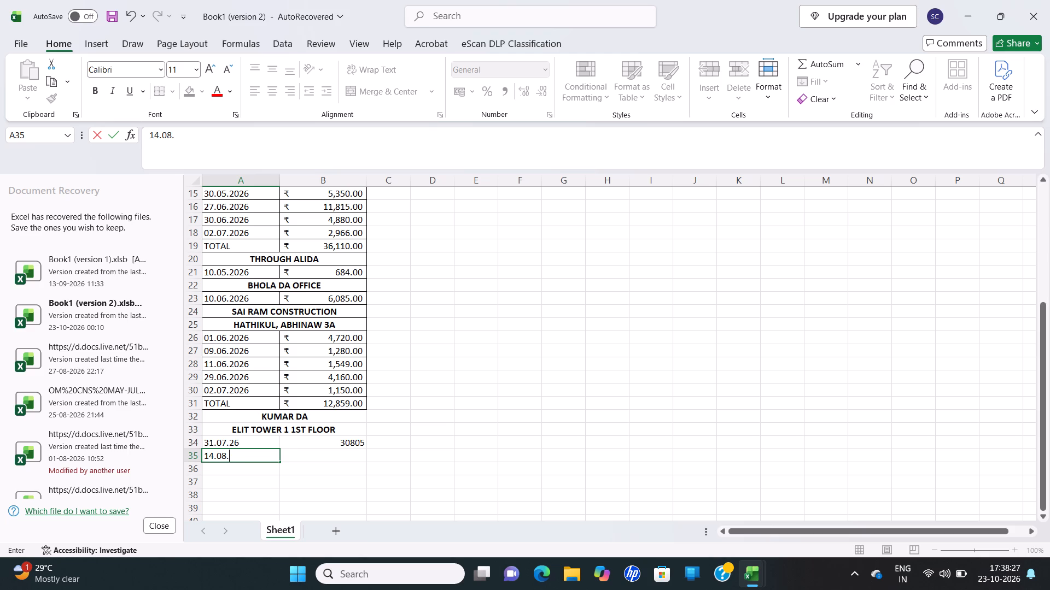
Change the first ELIT TOWER payment date in A34 to the four-digit year form, 31.07.2026.
{"action": "double_click", "coordinate": [241, 440]}
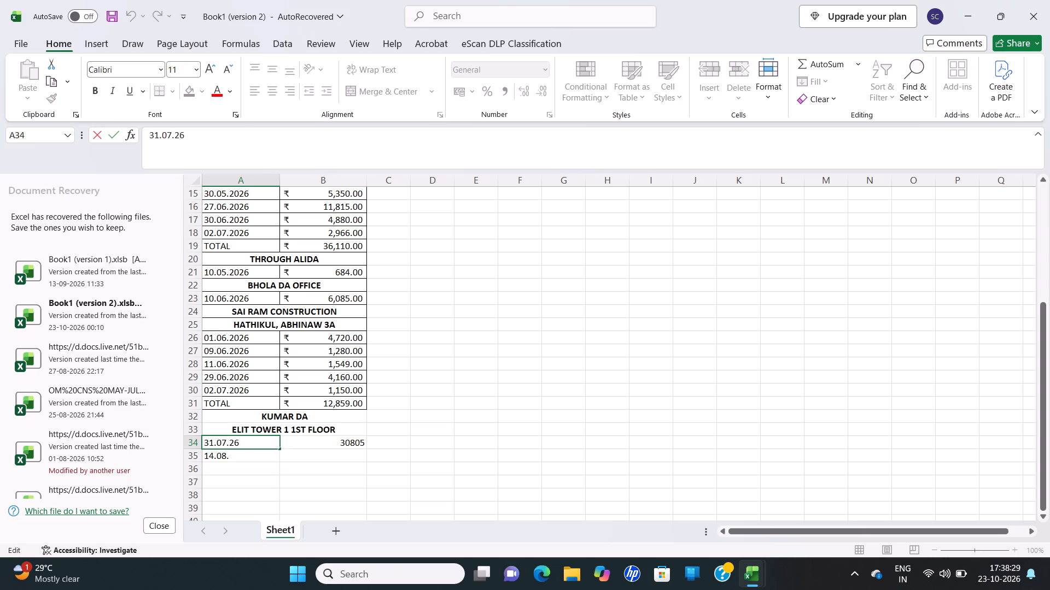
{"action": "key", "text": "Print"}
{"action": "key", "text": "BackSpace"}
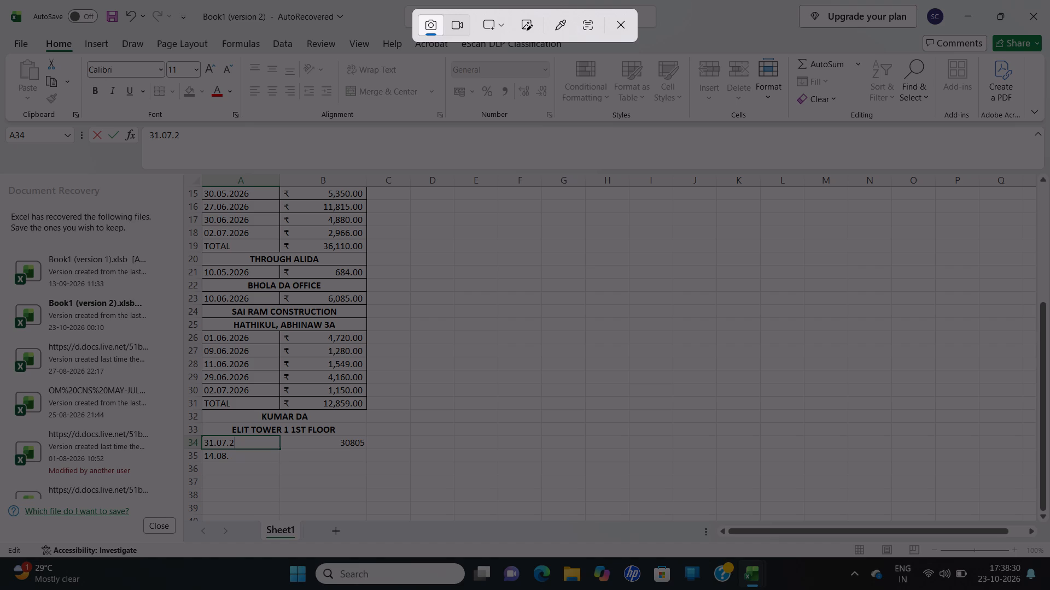
{"action": "left_click", "coordinate": [616, 29]}
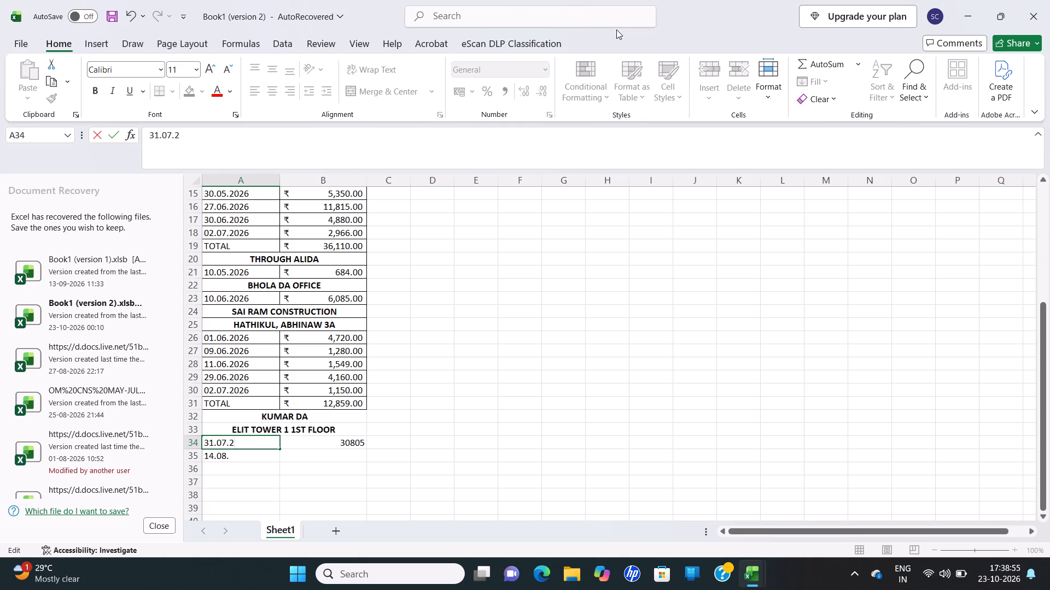
{"action": "type", "text": "026"}
{"action": "key", "text": "Down"}
{"action": "key", "text": "Return"}
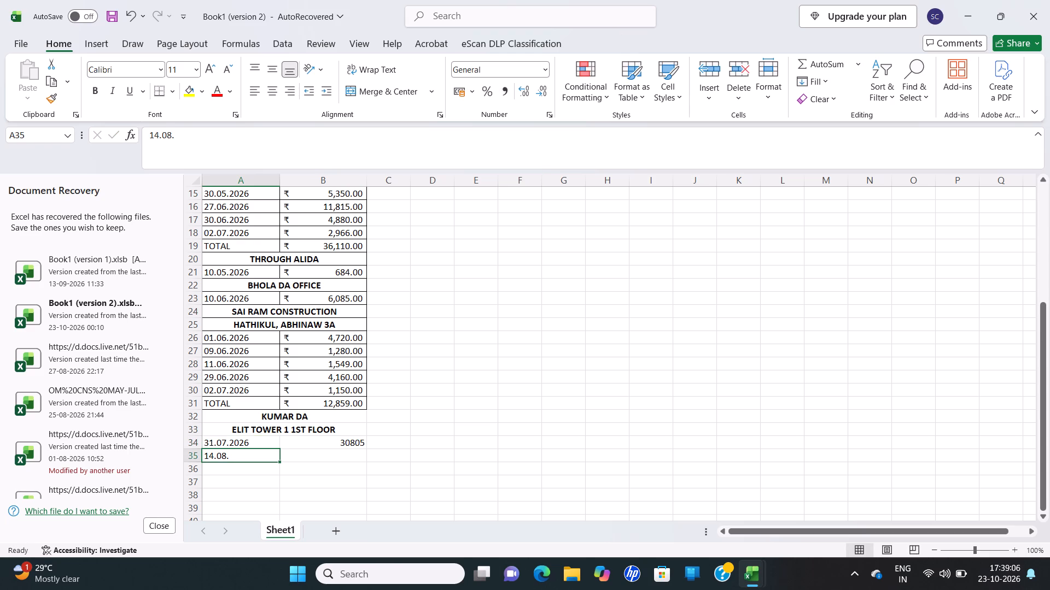
Reopen the partial payment date in A35 for editing at its end.
{"action": "left_click", "coordinate": [252, 462]}
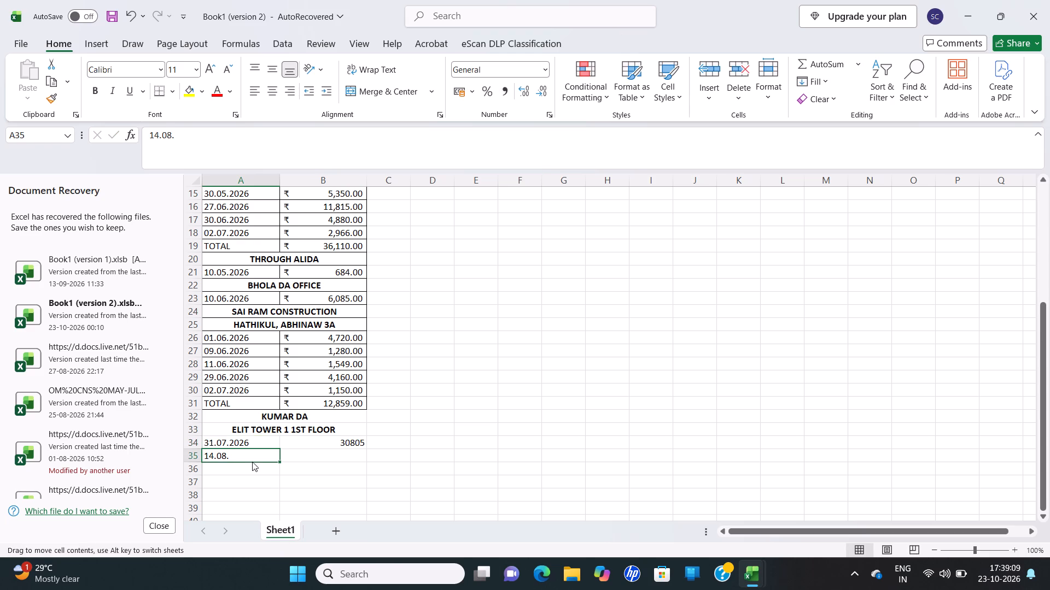
{"action": "double_click", "coordinate": [248, 457]}
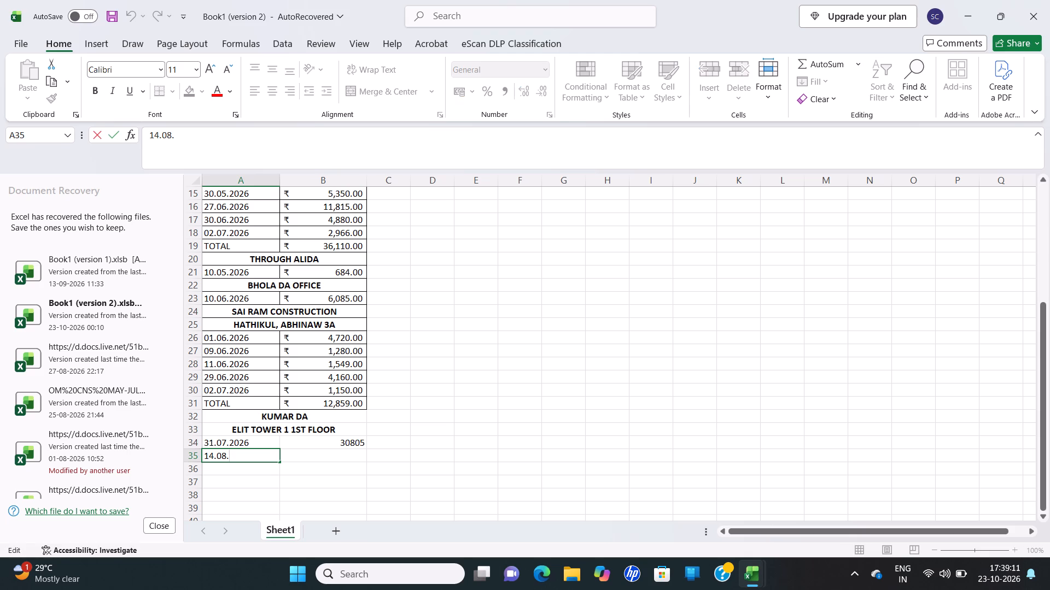
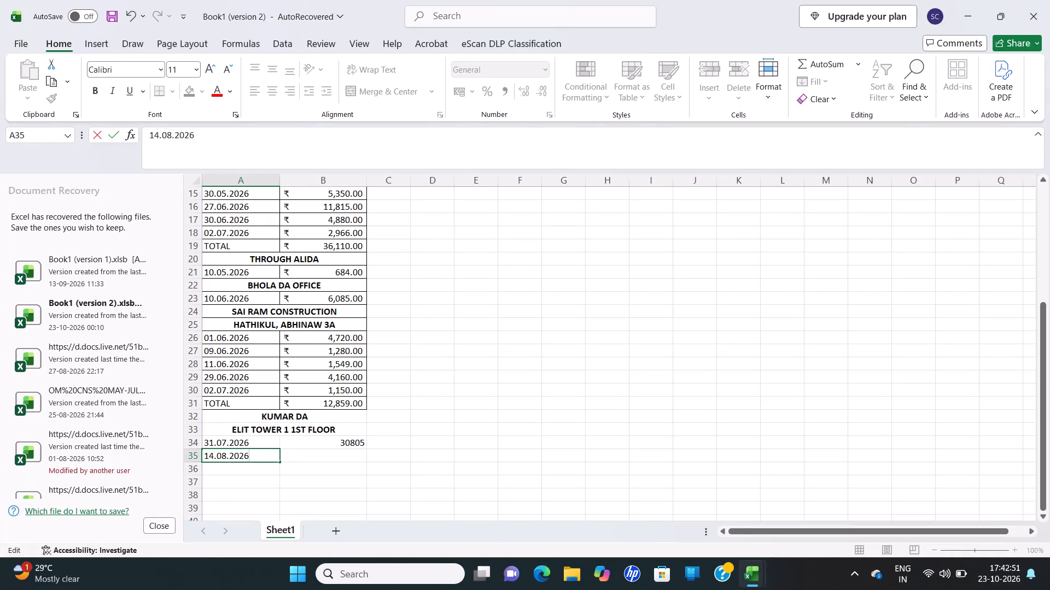
Complete the second ELIT TOWER payment date in A35 as 14.08.2026.
{"action": "key", "text": "Return"}
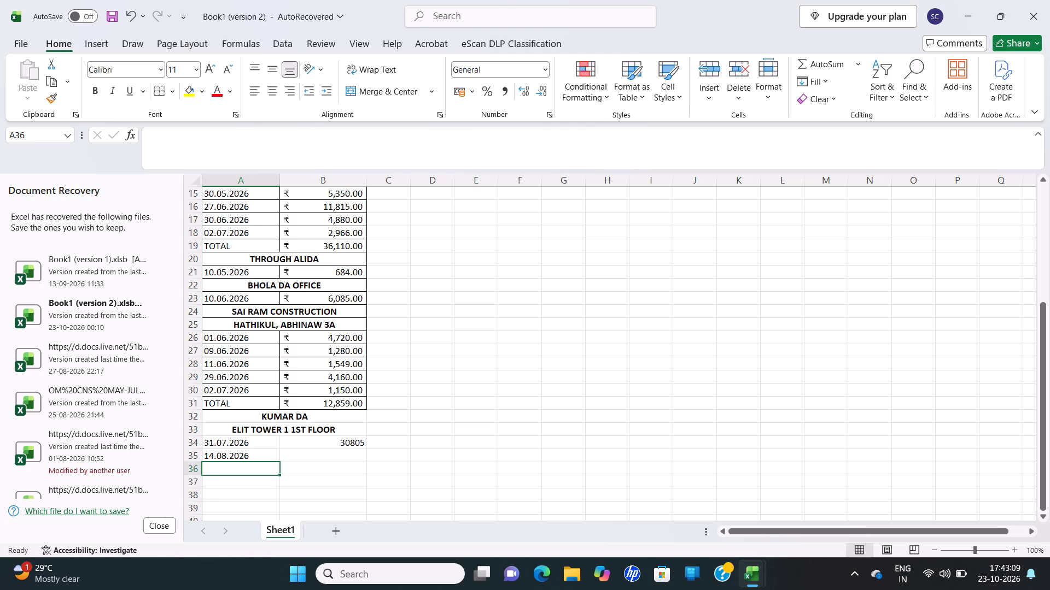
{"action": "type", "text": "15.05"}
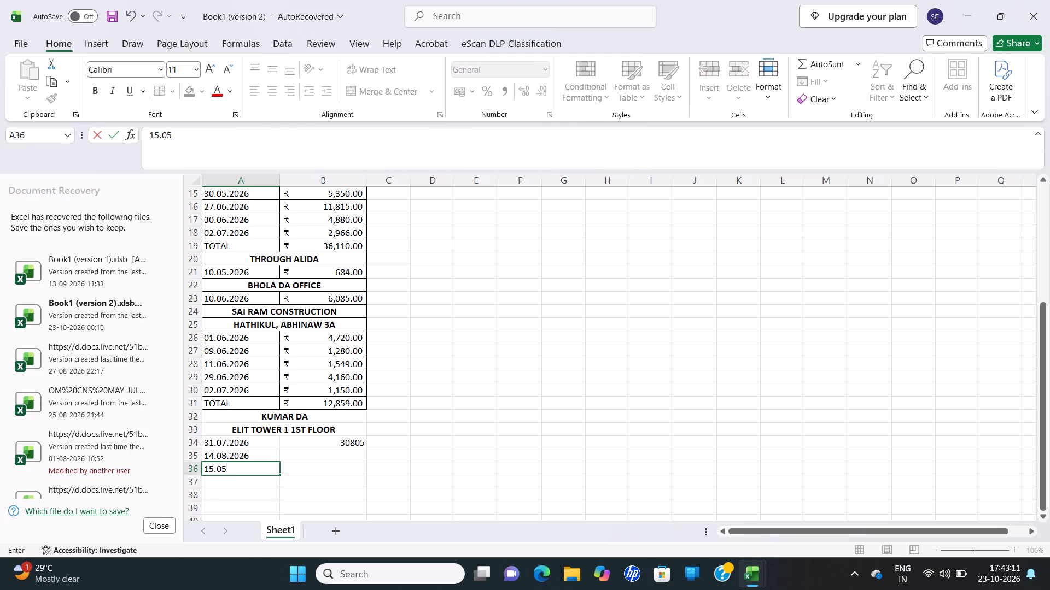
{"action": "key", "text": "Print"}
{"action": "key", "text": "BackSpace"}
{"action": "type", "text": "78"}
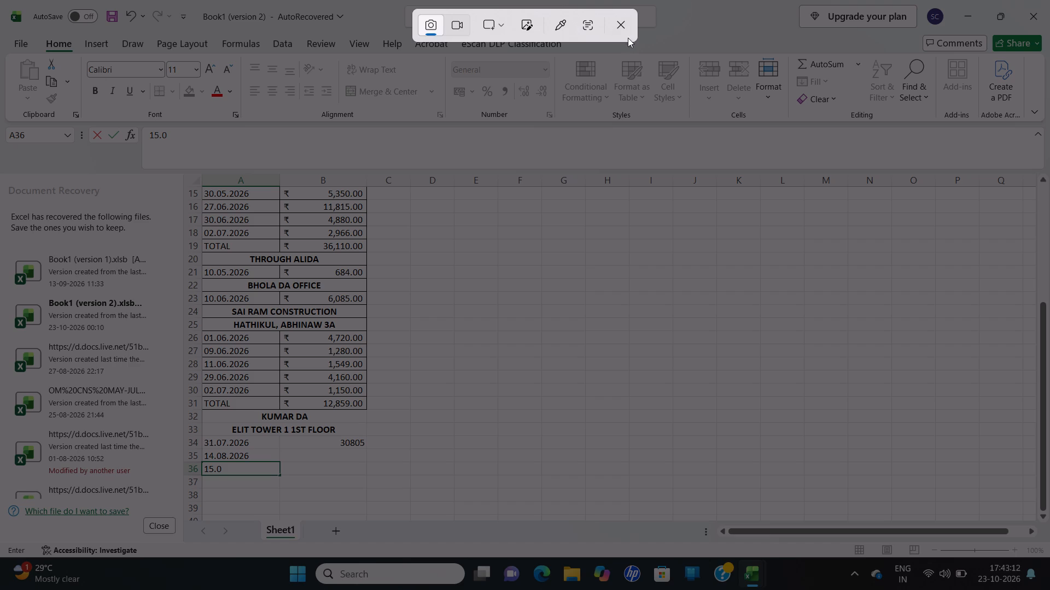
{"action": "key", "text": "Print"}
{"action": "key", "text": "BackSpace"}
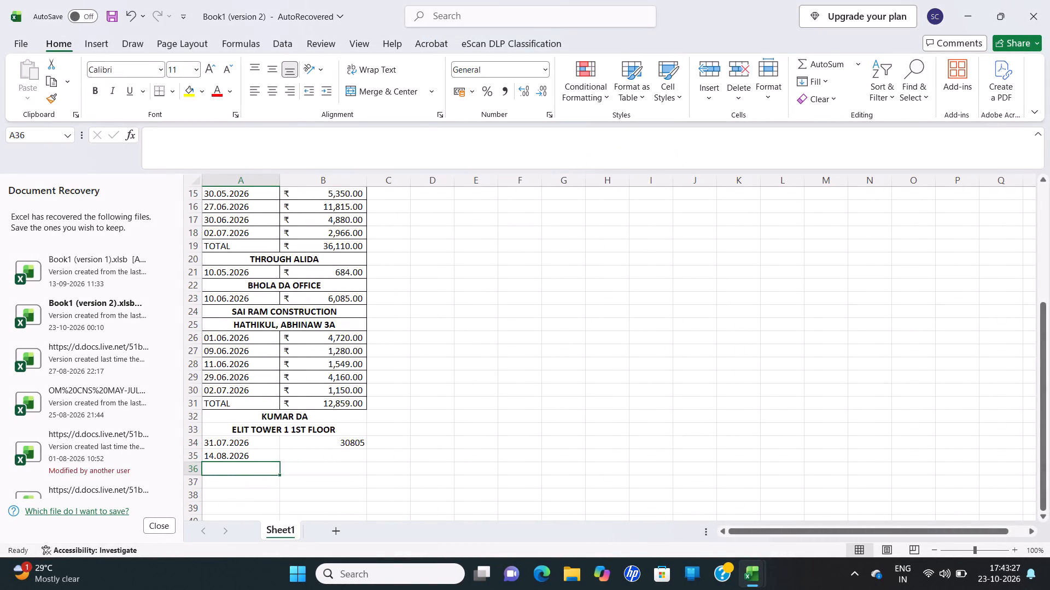
Open the empty cell A36, below the second ELIT TOWER payment date, for entry.
{"action": "double_click", "coordinate": [249, 467]}
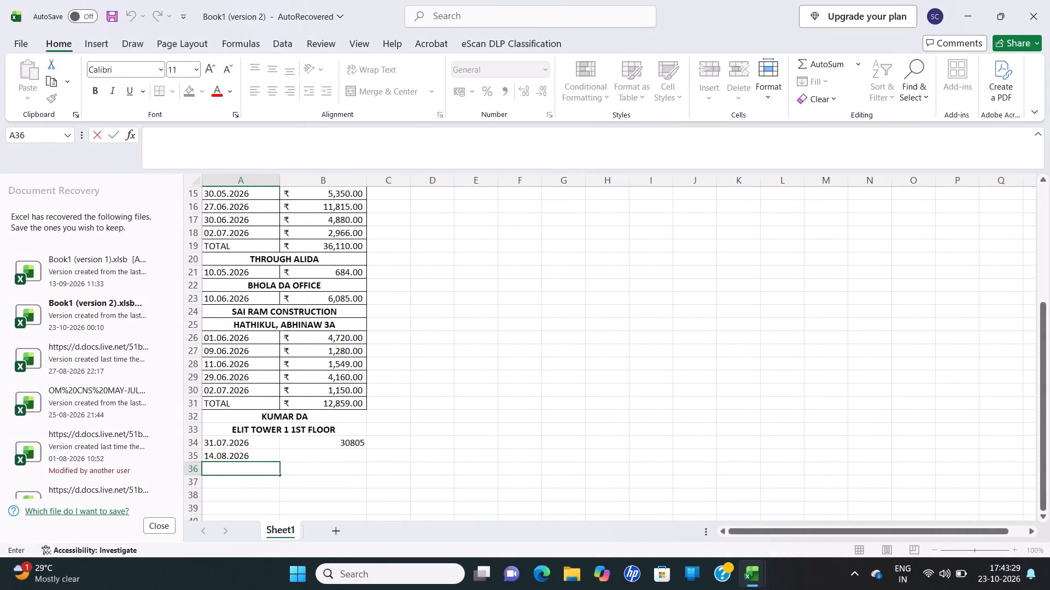
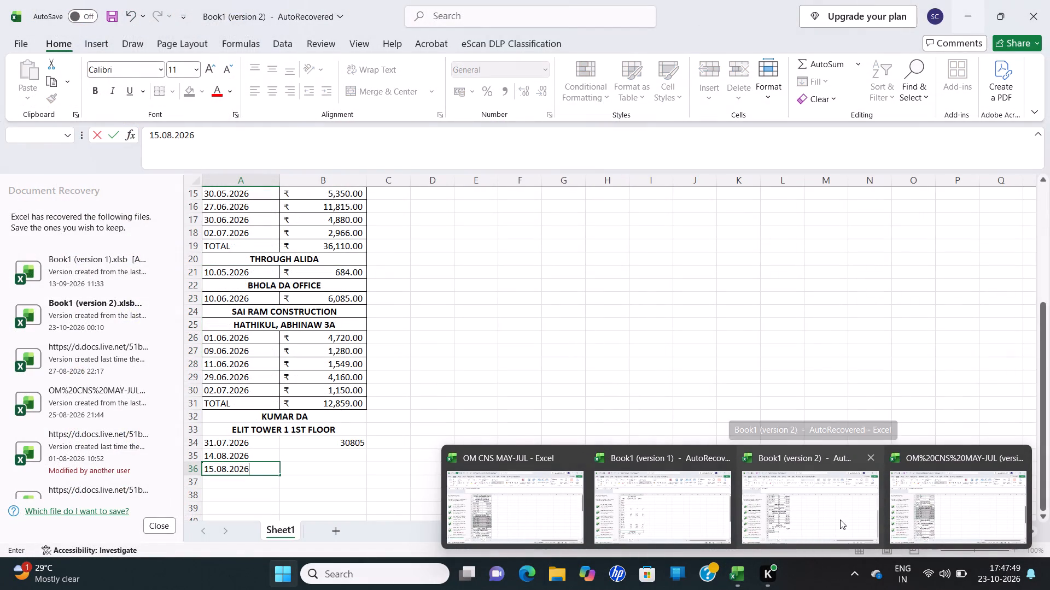
Return to the Book1 (version 2) workbook, complete the third ELIT TOWER payment date in A36 as 15.08.2026, and move to A37.
{"action": "left_click", "coordinate": [840, 520]}
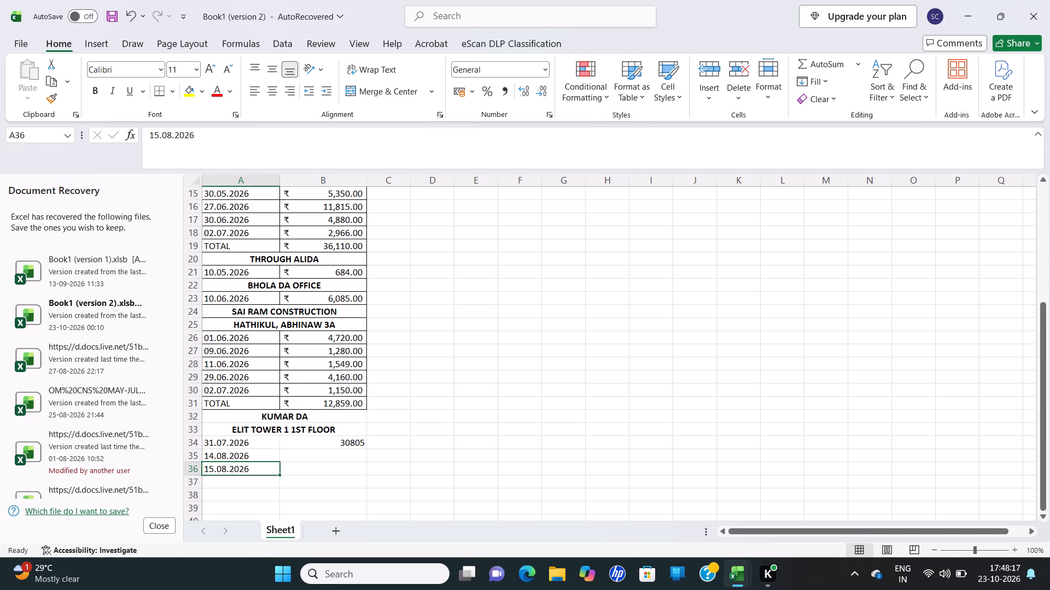
{"action": "key", "text": "Return"}
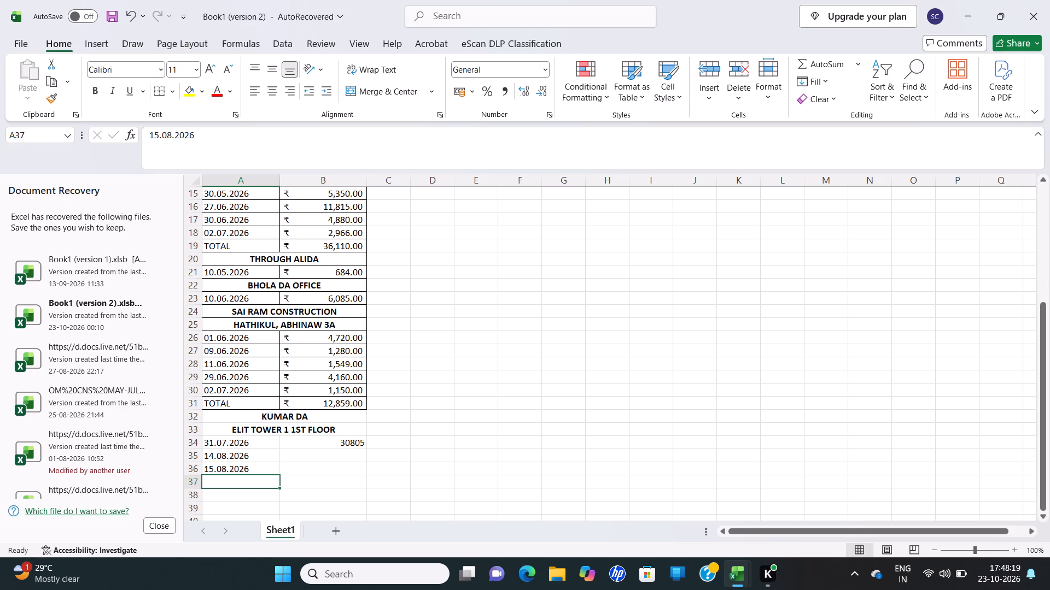
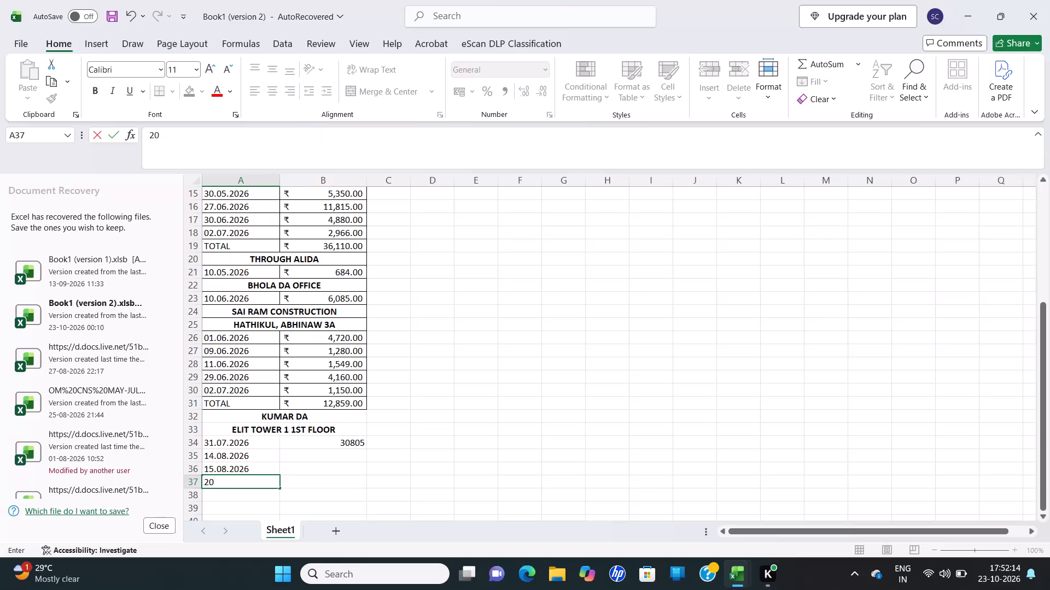
Complete the payment date in A37 as 20.08.2026 and enter 20.08.2026 again in A38 of the ELIT TOWER 1 block.
{"action": "key", "text": "period"}
{"action": "type", "text": "08."}
{"action": "type", "text": "2026"}
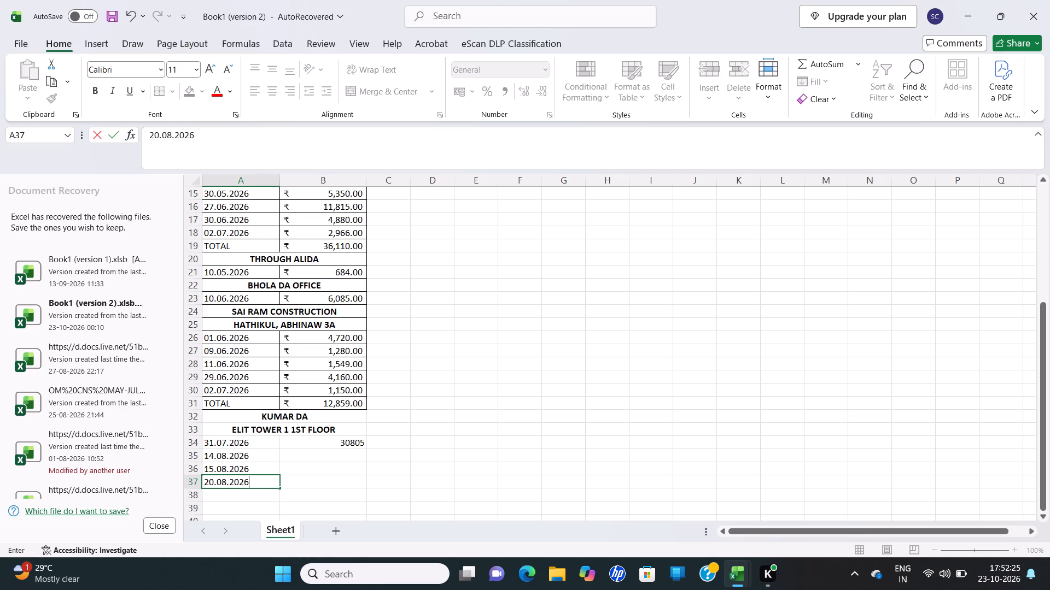
{"action": "key", "text": "Down"}
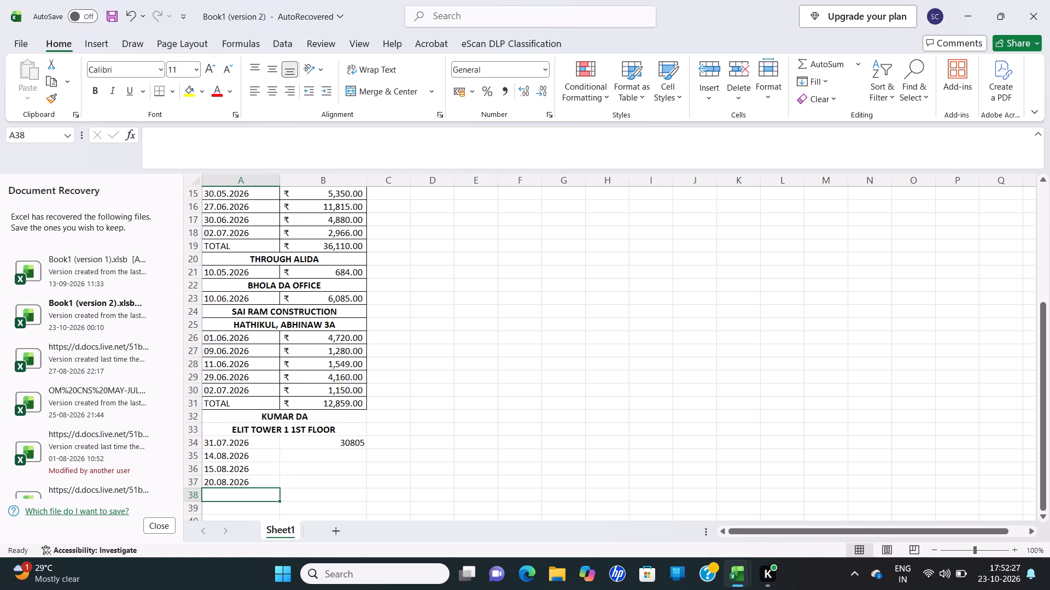
{"action": "type", "text": "20"}
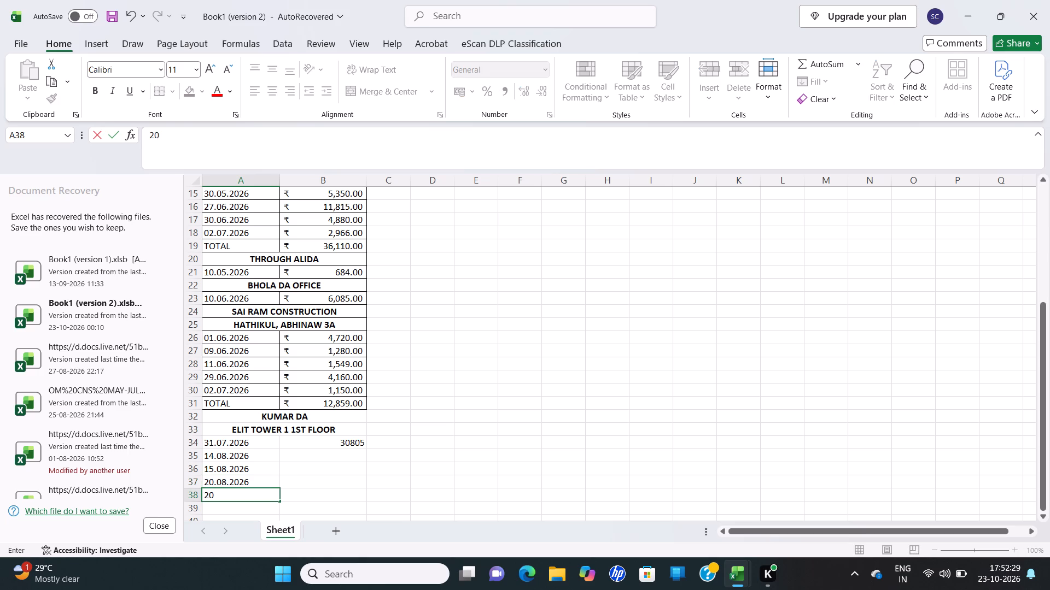
{"action": "key", "text": "period"}
{"action": "key", "text": "0"}
{"action": "key", "text": "8"}
{"action": "key", "text": "period"}
{"action": "type", "text": "2026"}
{"action": "key", "text": "Return"}
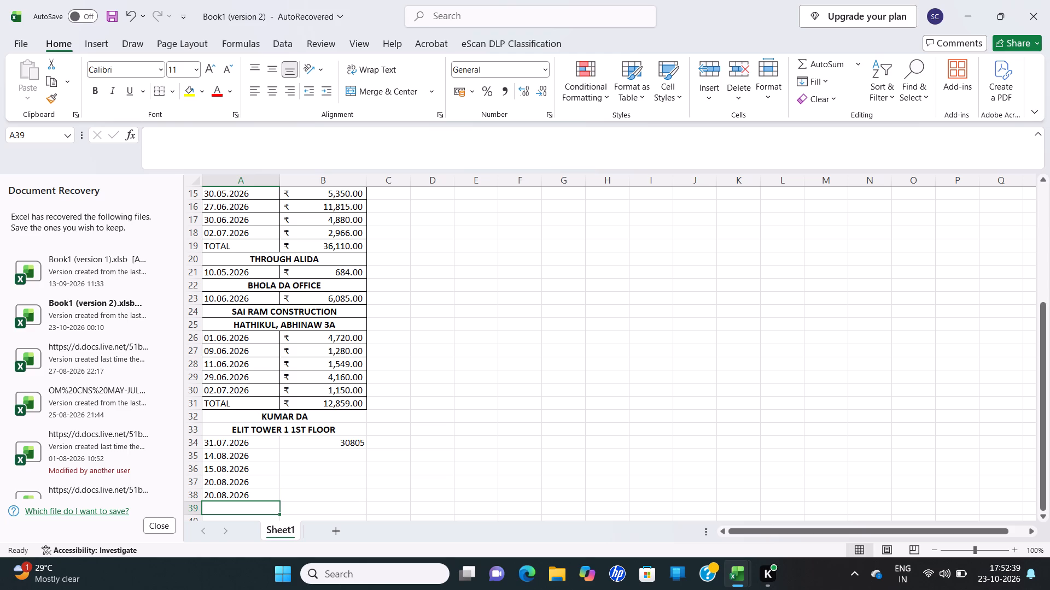
Begin the next ELIT TOWER 1 payment date in A39 with day 21.
{"action": "type", "text": "21"}
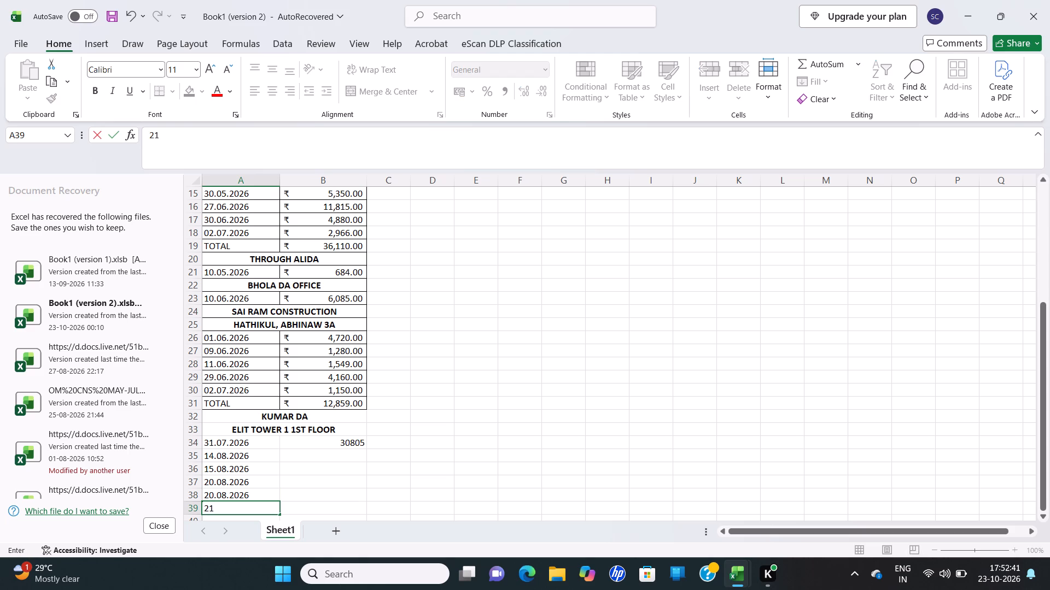
{"action": "key", "text": "period"}
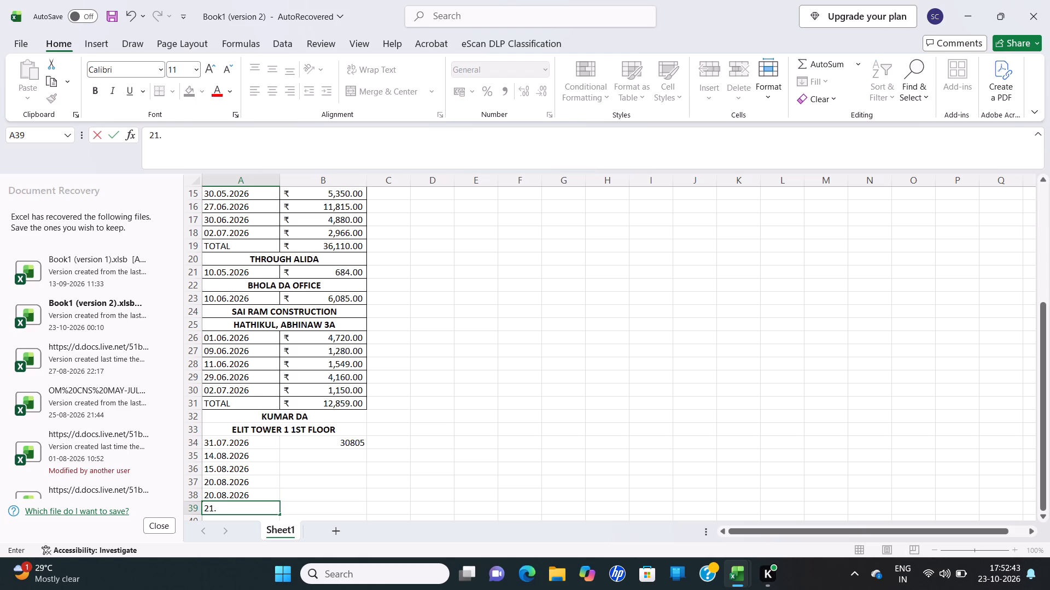
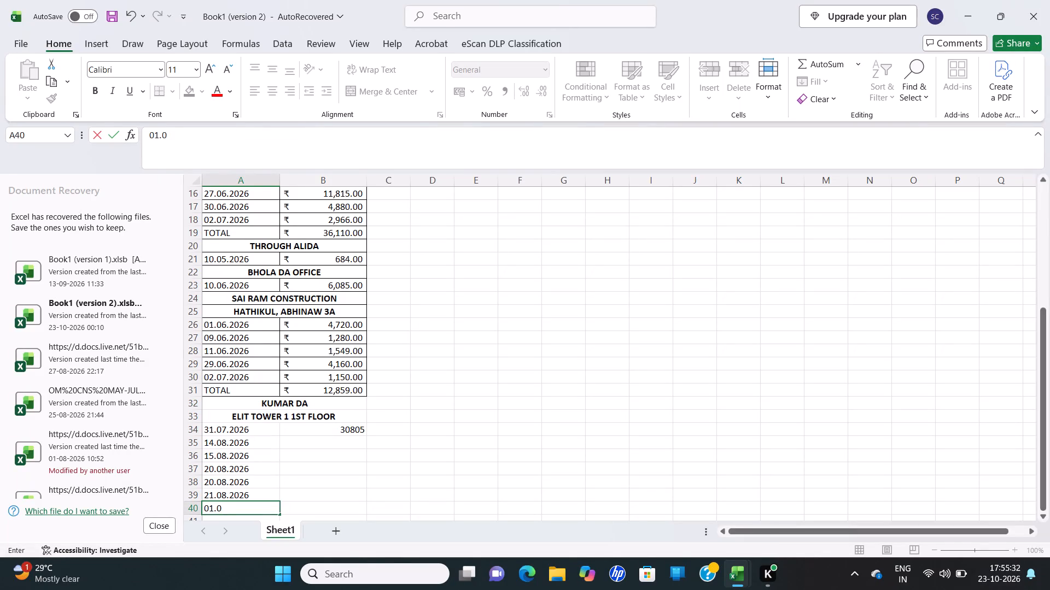
Complete the payment date in A40 of the ELIT TOWER 1 block as 01.09.2026.
{"action": "key", "text": "9"}
{"action": "key", "text": "period"}
{"action": "type", "text": "202"}
{"action": "key", "text": "6"}
{"action": "key", "text": "Right"}
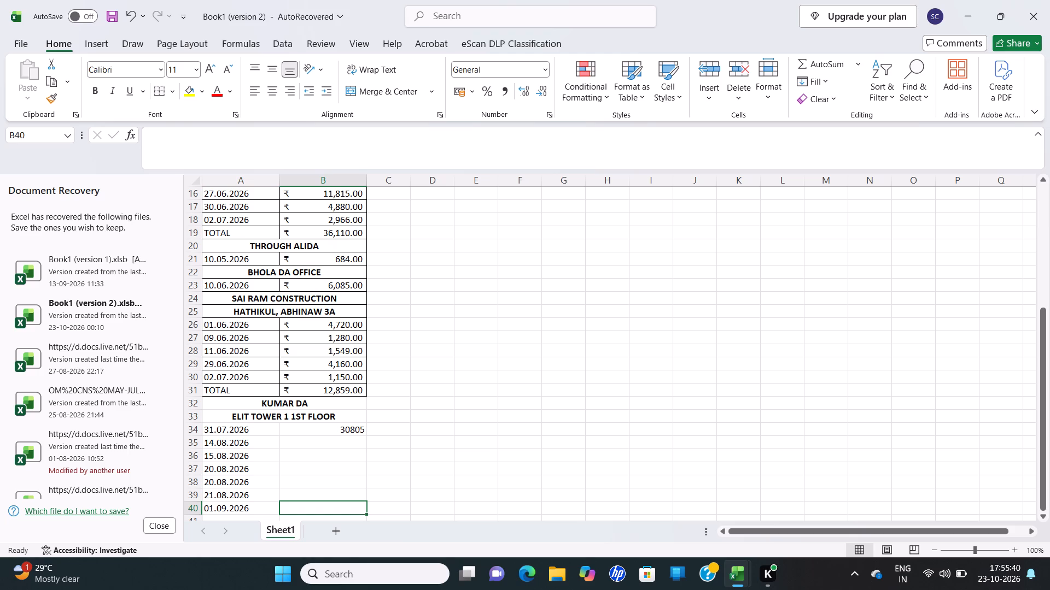
Enter the ELIT TOWER 1 amounts upward from B40 to B35: 13760, 3402, 4770, 630, 180 and 705.
{"action": "type", "text": "13760"}
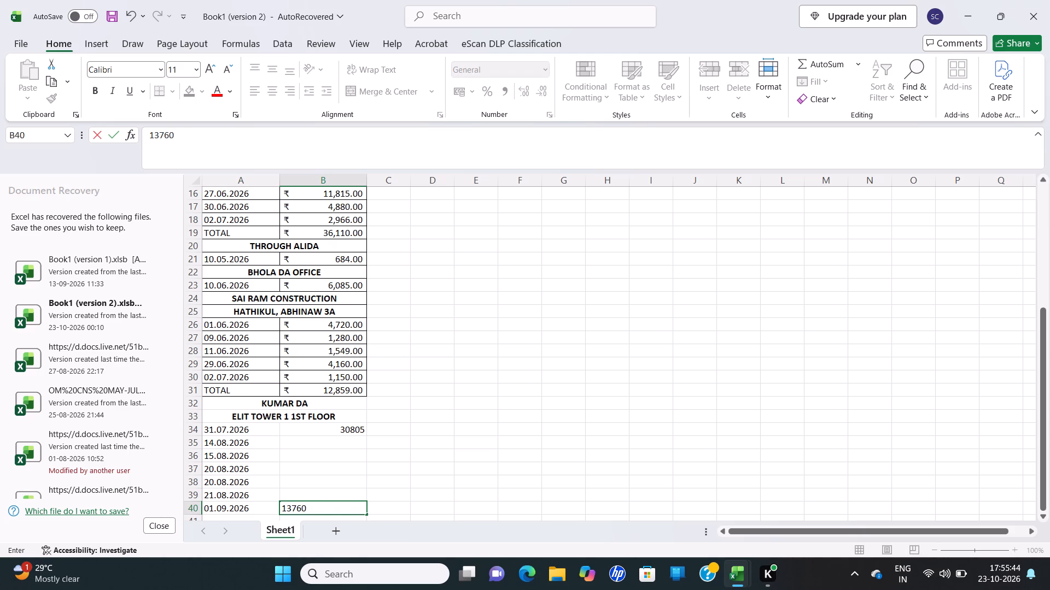
{"action": "key", "text": "Up"}
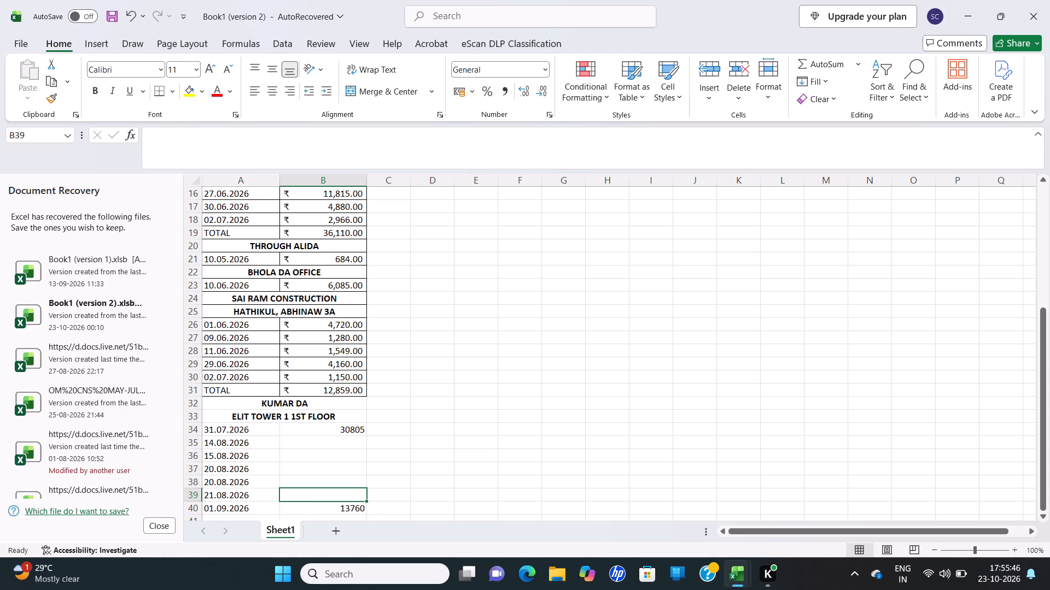
{"action": "type", "text": "3402"}
{"action": "key", "text": "Up"}
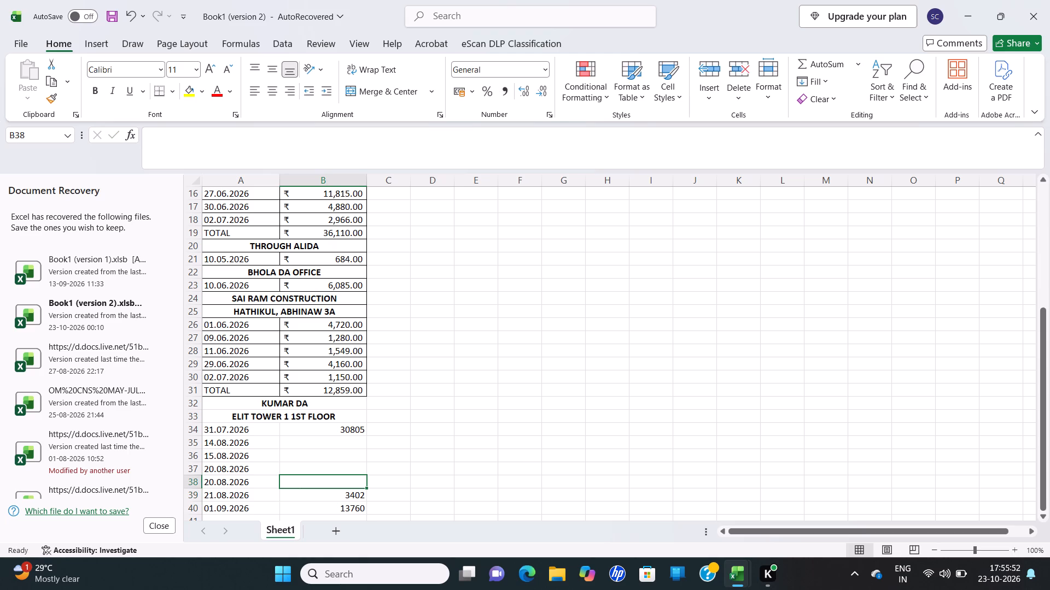
{"action": "type", "text": "4777"}
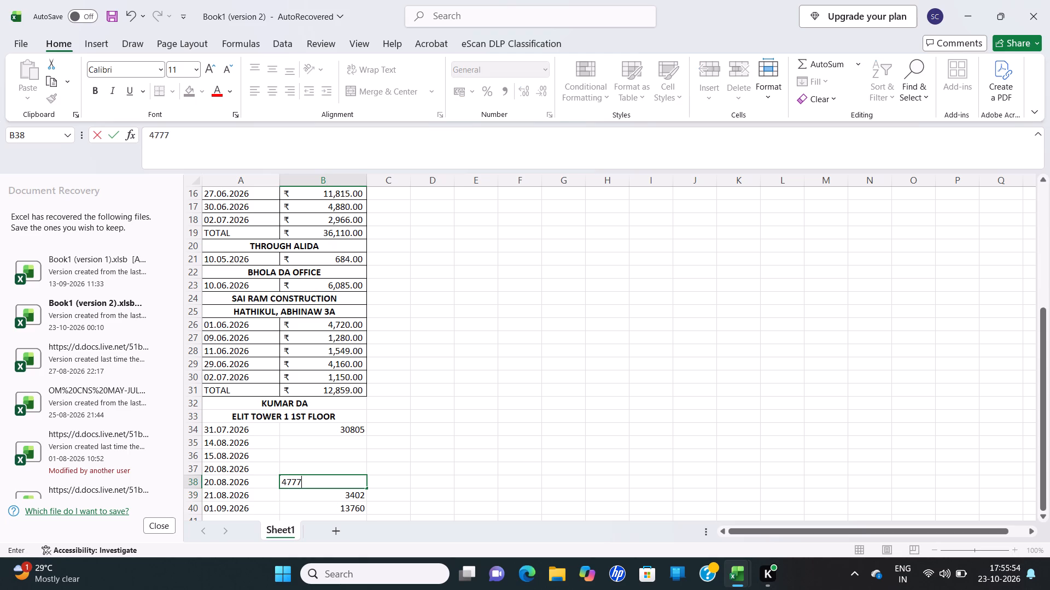
{"action": "key", "text": "BackSpace"}
{"action": "key", "text": "0"}
{"action": "key", "text": "Up"}
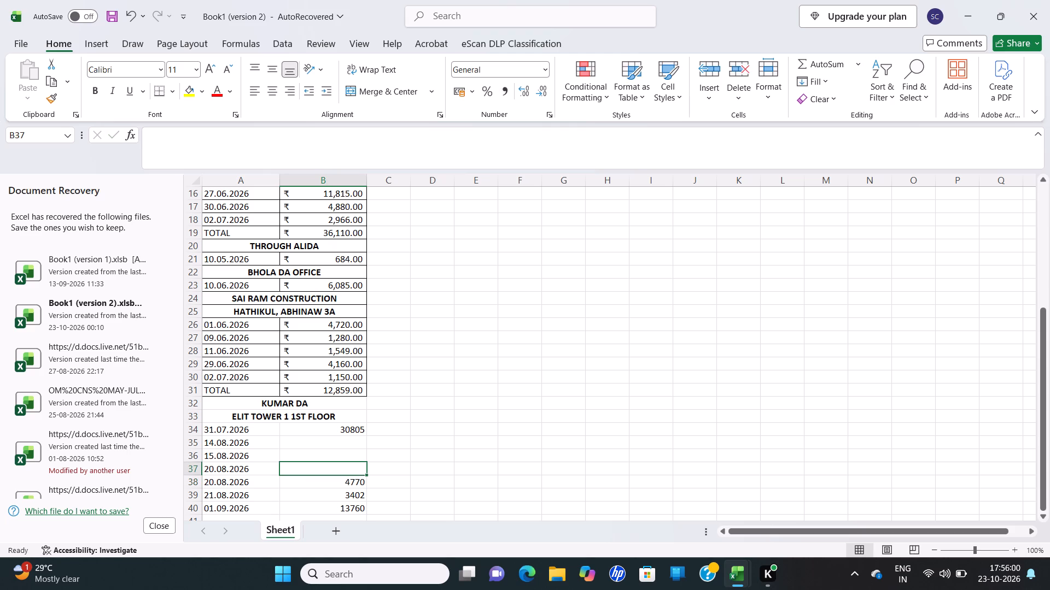
{"action": "type", "text": "630"}
{"action": "key", "text": "Up"}
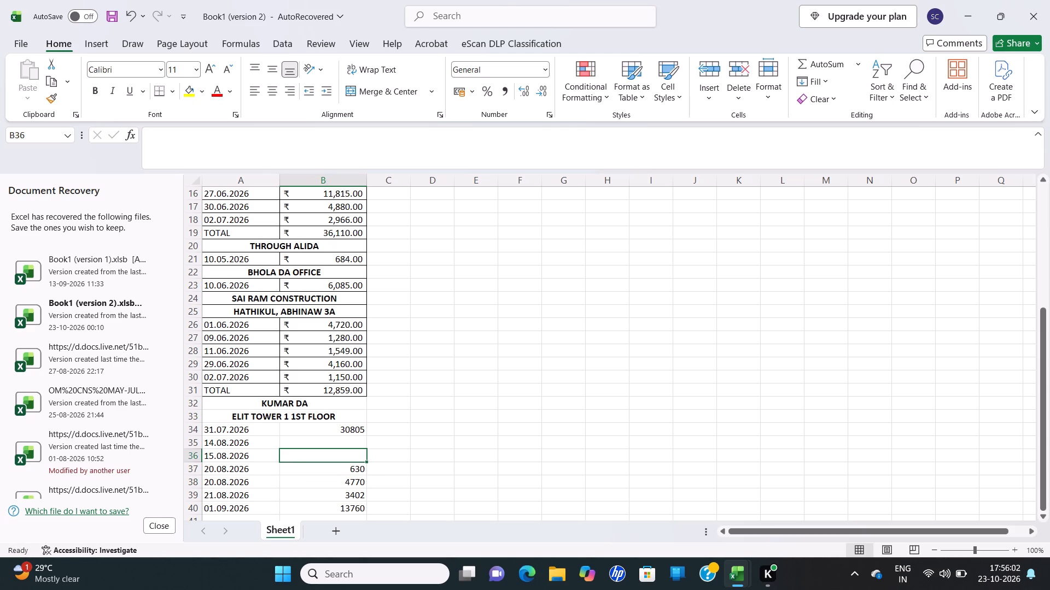
{"action": "type", "text": "180"}
{"action": "key", "text": "Up"}
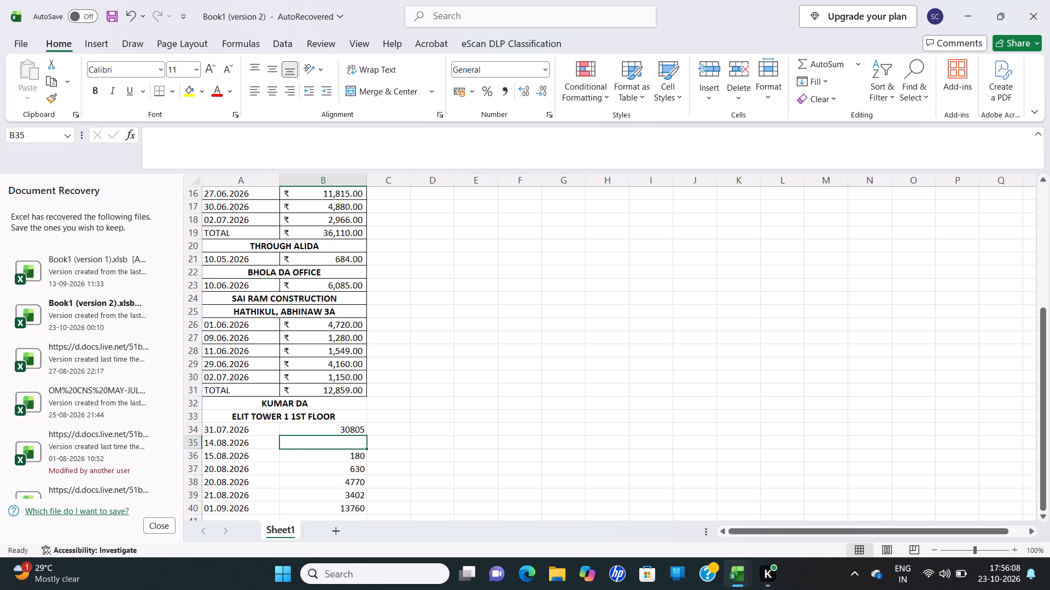
{"action": "type", "text": "705"}
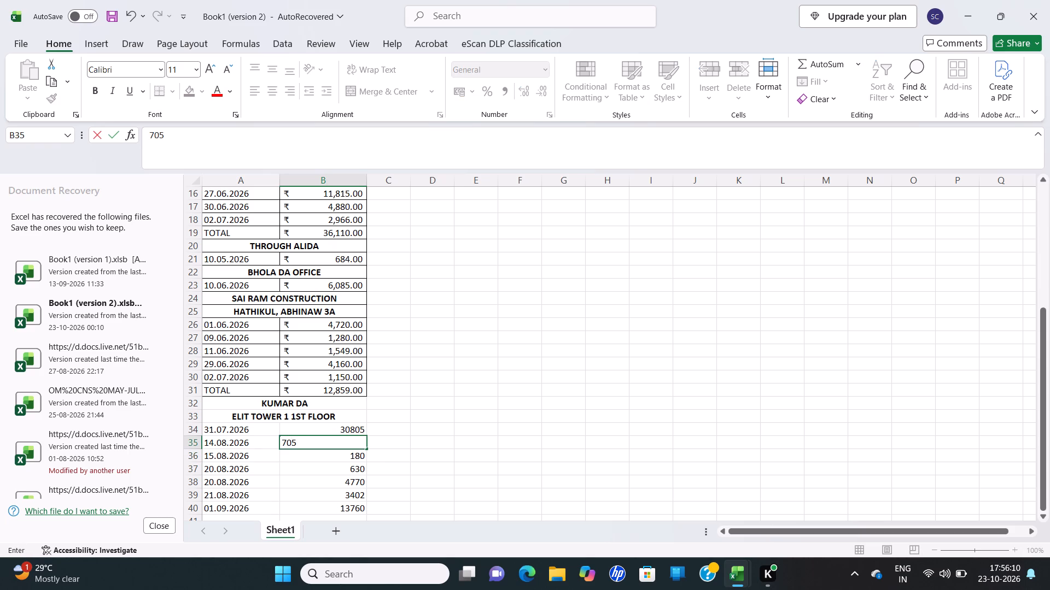
{"action": "key", "text": "Right"}
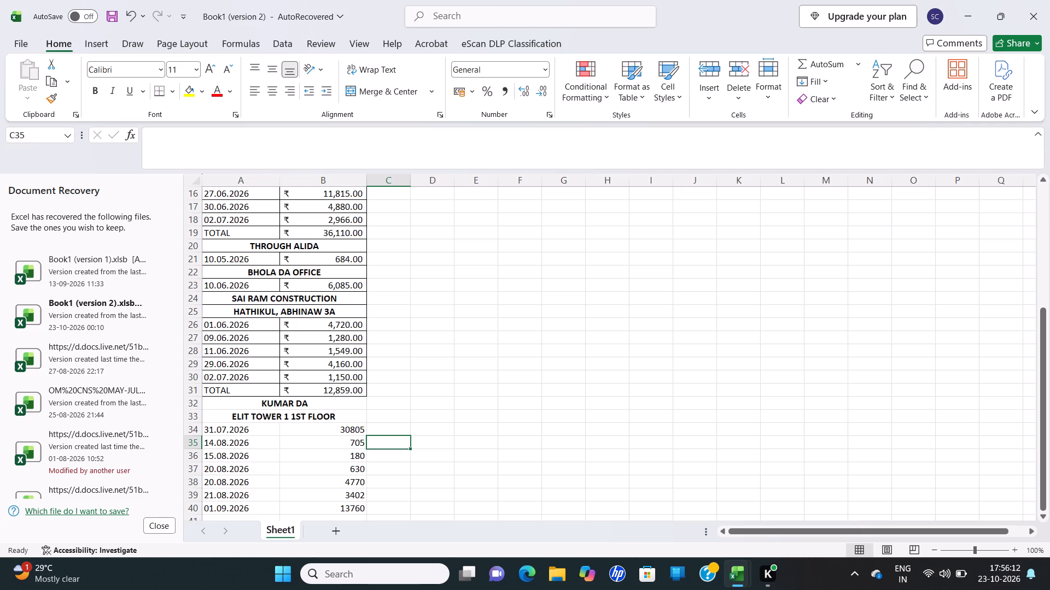
Apply the rupee Accounting number format to the ELIT TOWER 1 amounts in B34:B40.
{"action": "scroll", "coordinate": [524, 458], "scroll_direction": "down", "scroll_amount": 1}
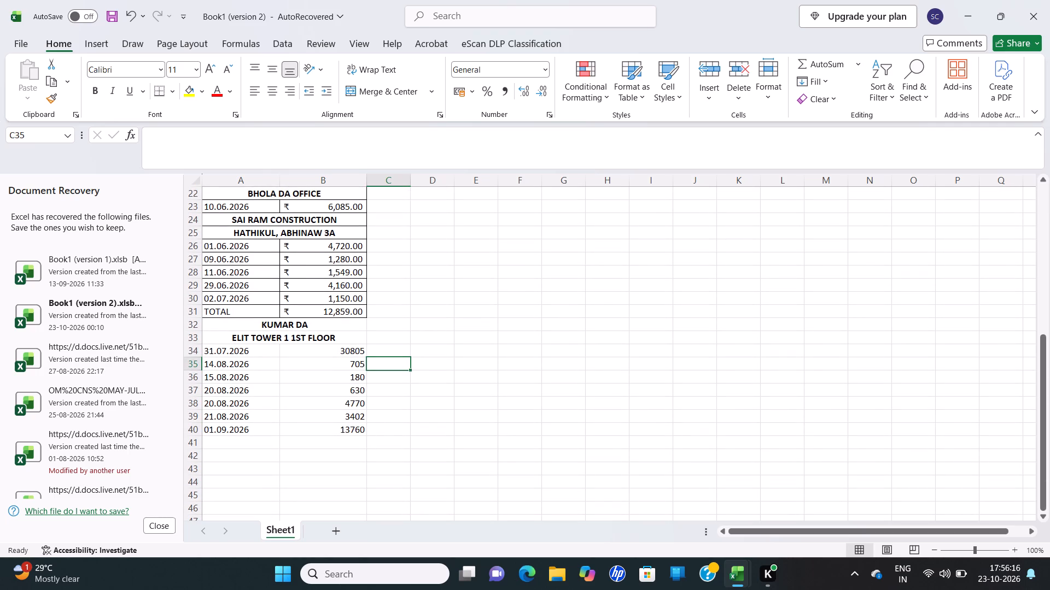
{"action": "left_click_drag", "start_coordinate": [299, 352], "coordinate": [306, 424]}
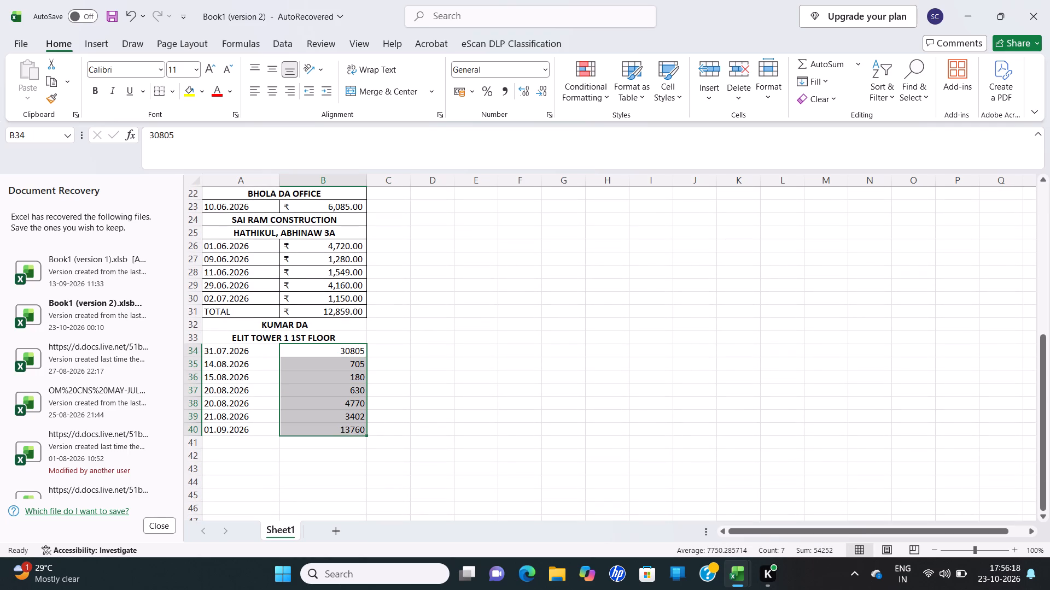
{"action": "left_click", "coordinate": [460, 96]}
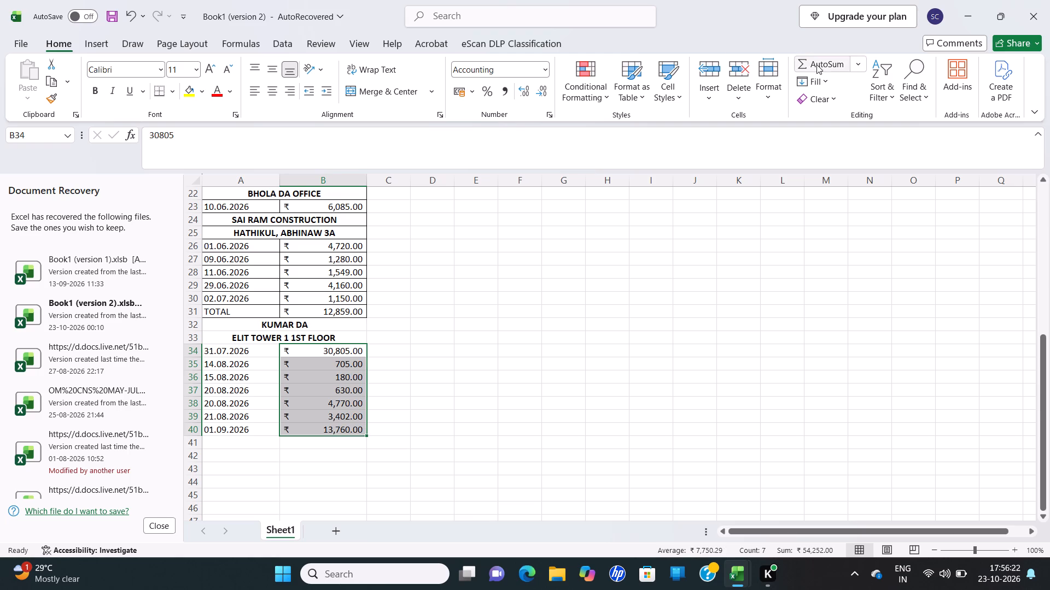
Add an AutoSum of the ELIT TOWER 1 amounts in B41 and label it TOTAL in A41.
{"action": "left_click", "coordinate": [816, 64]}
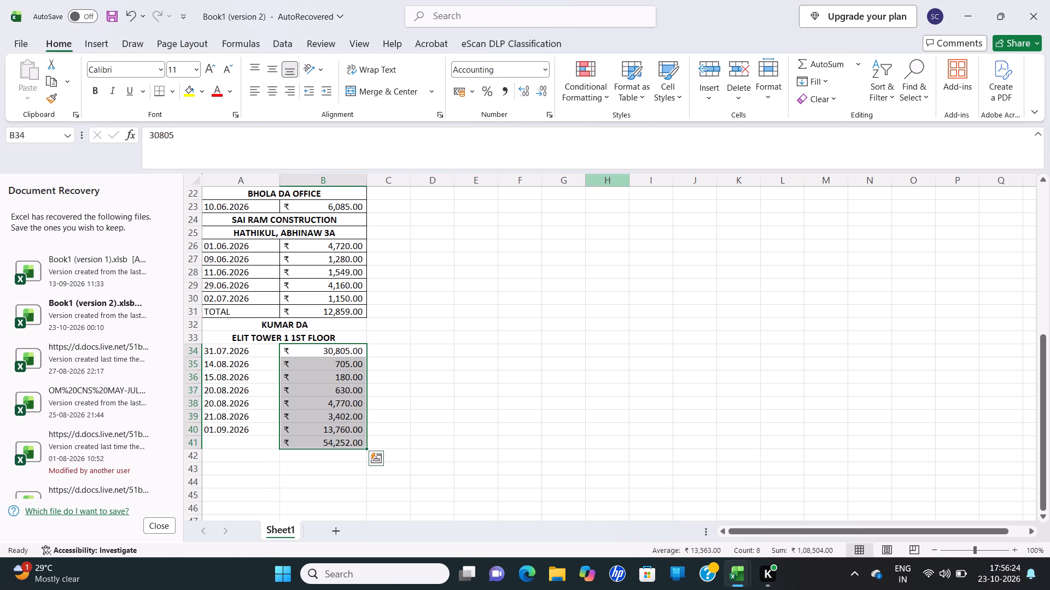
{"action": "left_click", "coordinate": [215, 444]}
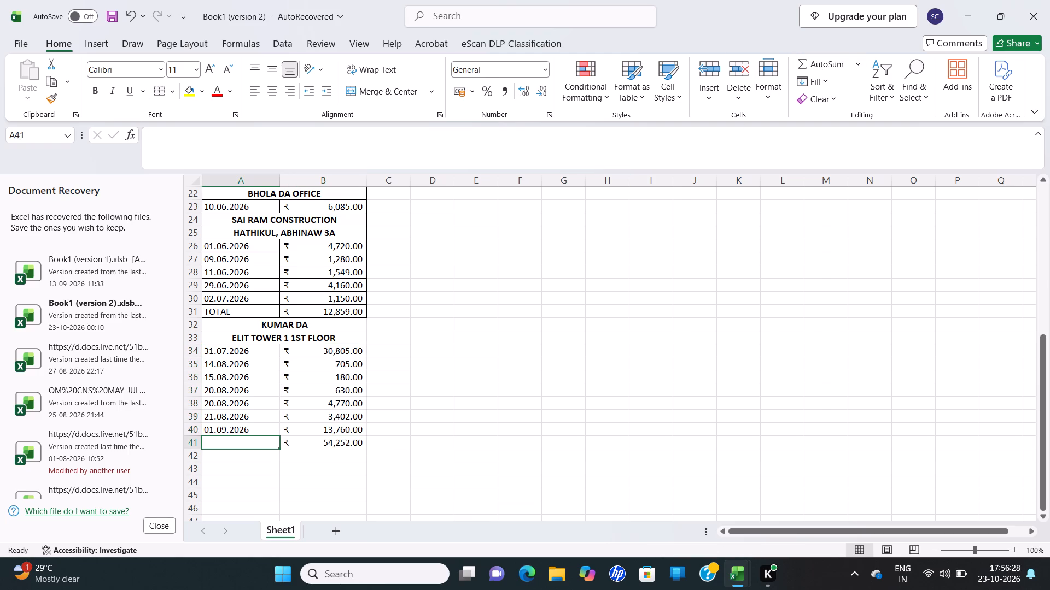
{"action": "type", "text": "TOTA"}
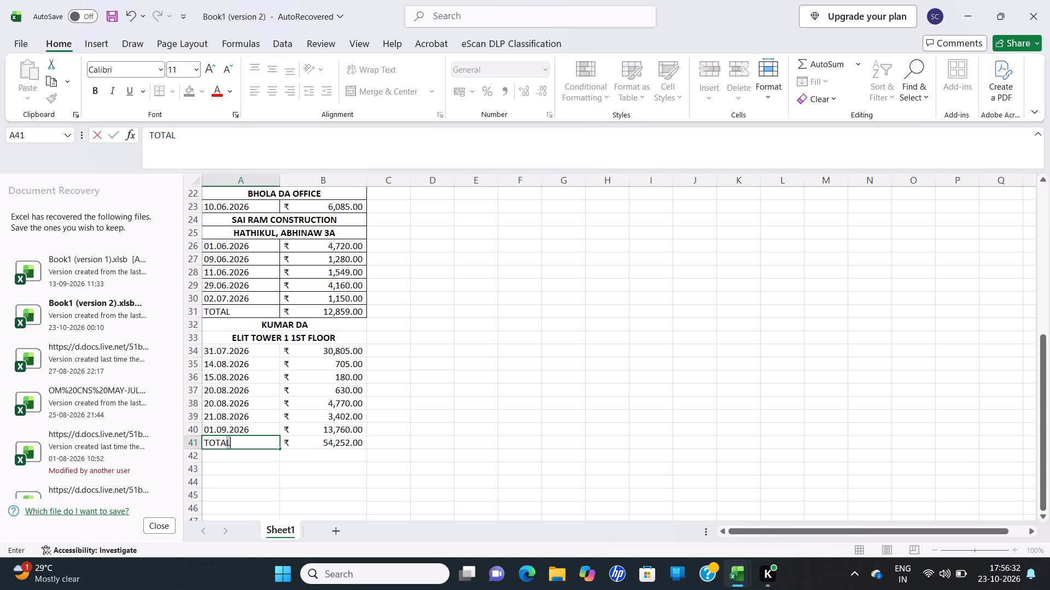
{"action": "key", "text": "Return"}
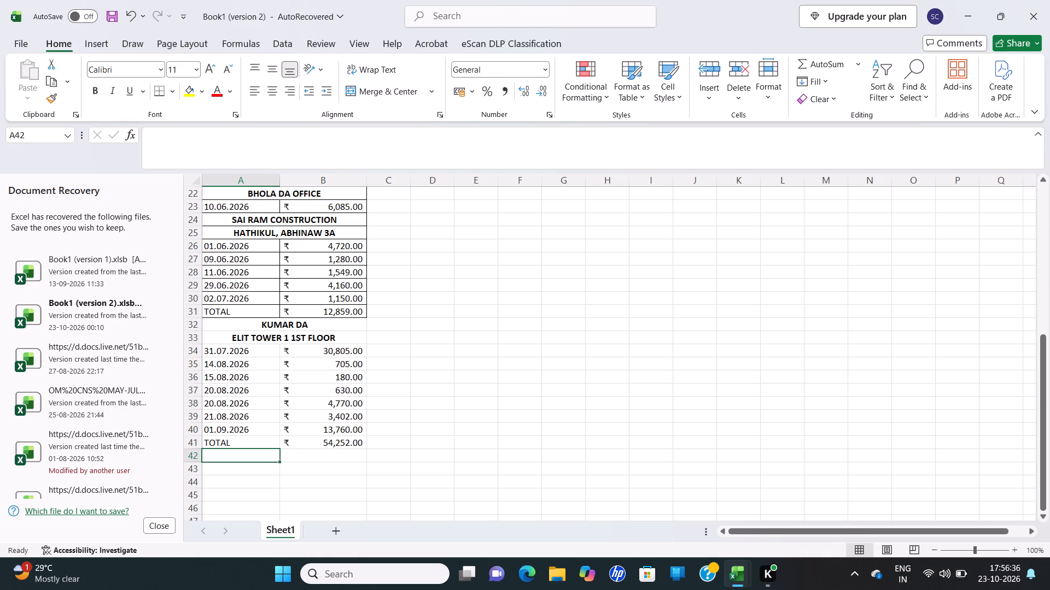
{"action": "left_click_drag", "start_coordinate": [255, 325], "coordinate": [251, 445]}
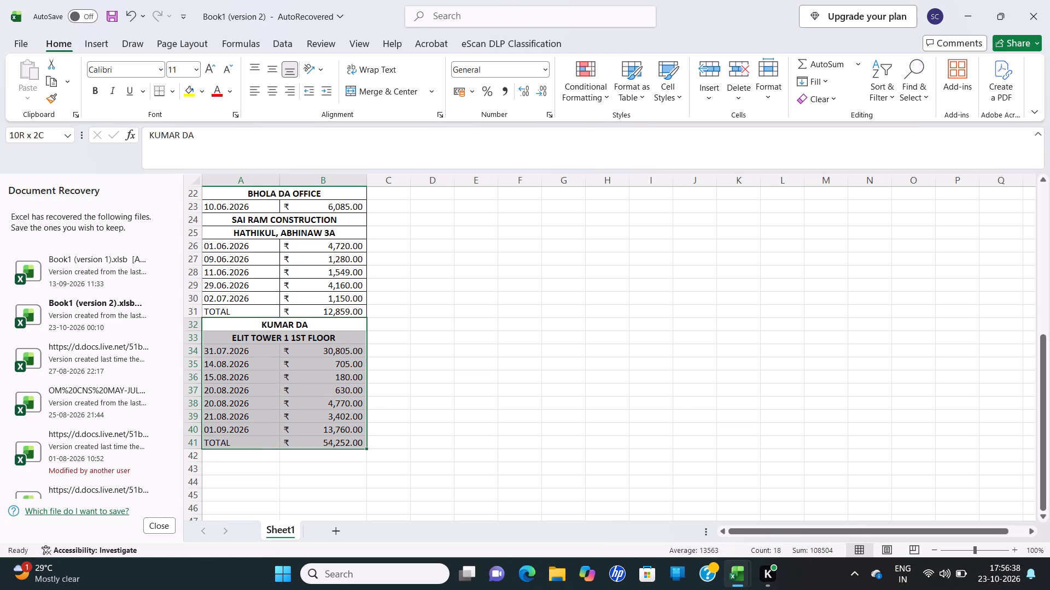
{"action": "left_click_drag", "start_coordinate": [251, 445], "coordinate": [250, 445]}
{"action": "left_click", "coordinate": [173, 92]}
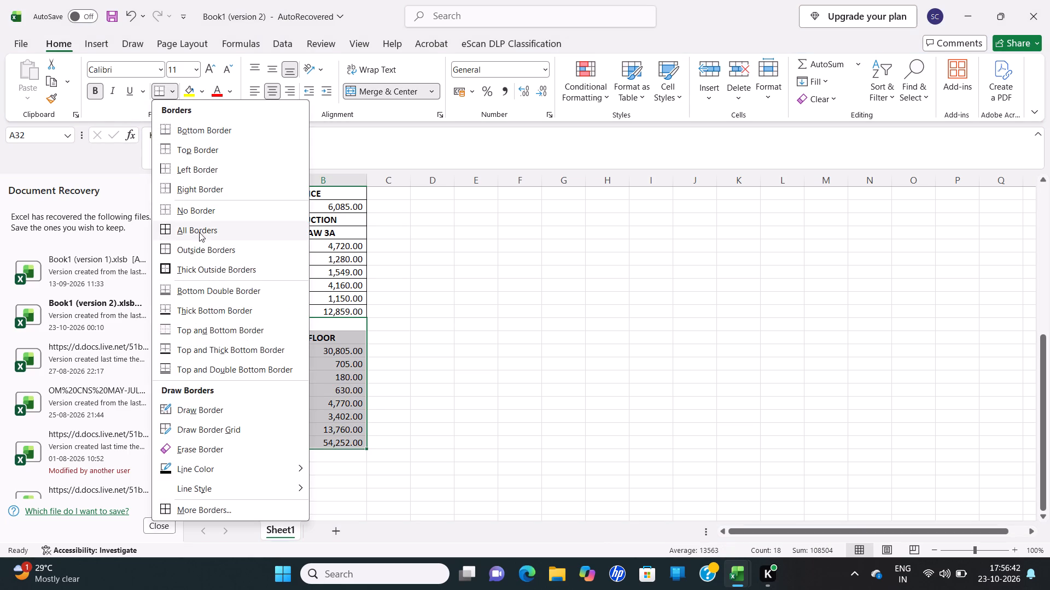
{"action": "left_click", "coordinate": [199, 225]}
{"action": "left_click", "coordinate": [426, 376]}
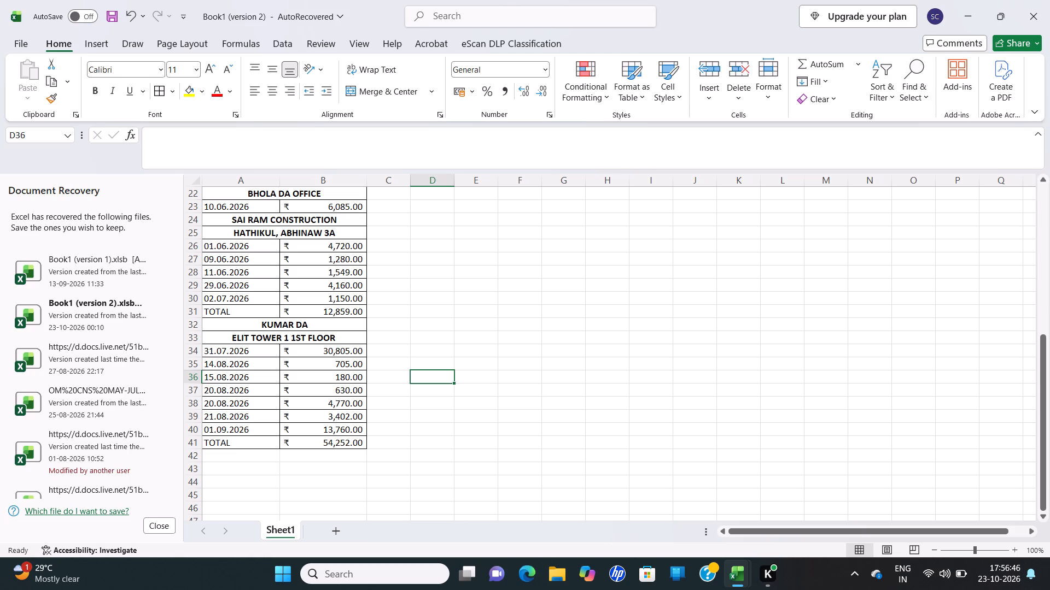
Select the empty cells A42:B42 directly below the ELIT TOWER 1 total row.
{"action": "left_click_drag", "start_coordinate": [243, 456], "coordinate": [283, 459]}
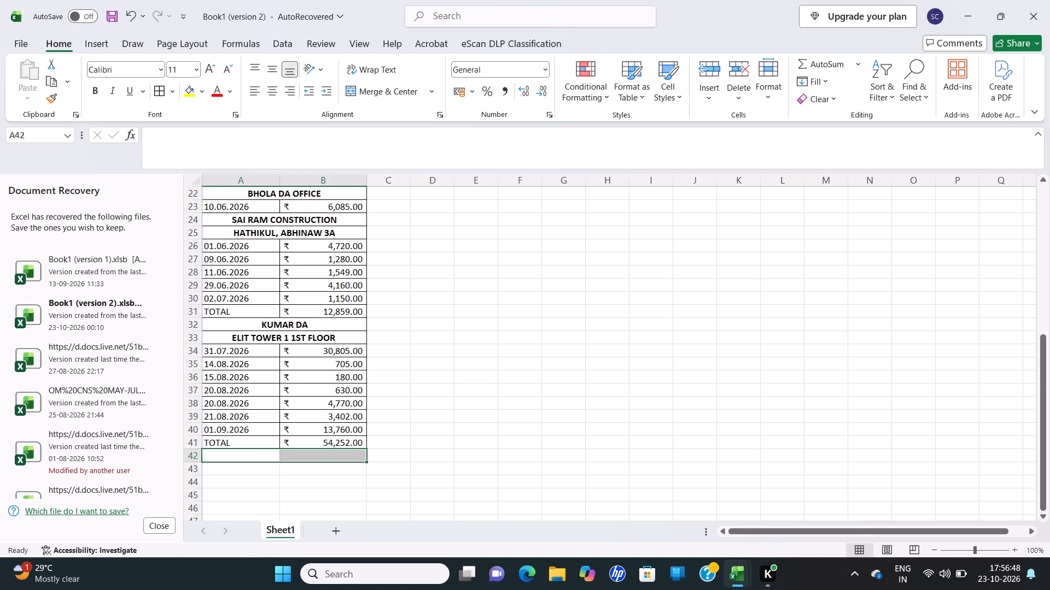
{"action": "left_click_drag", "start_coordinate": [283, 459], "coordinate": [297, 460]}
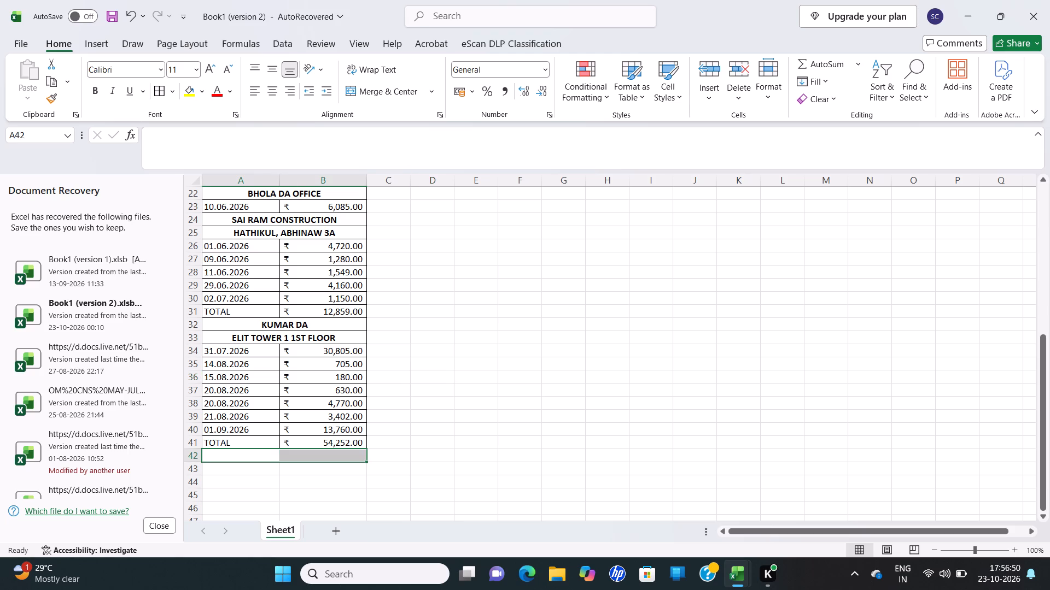
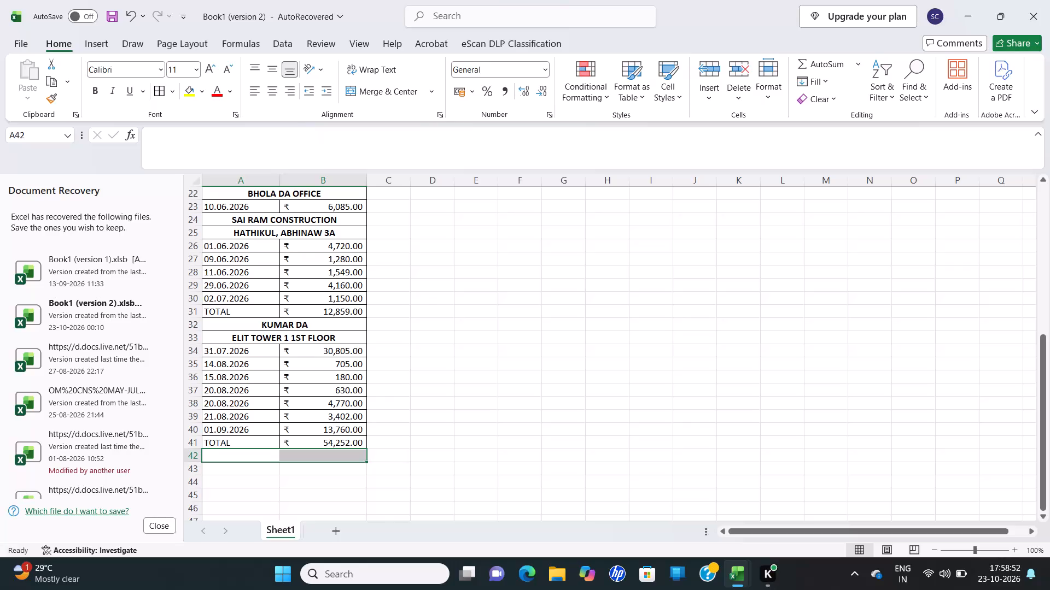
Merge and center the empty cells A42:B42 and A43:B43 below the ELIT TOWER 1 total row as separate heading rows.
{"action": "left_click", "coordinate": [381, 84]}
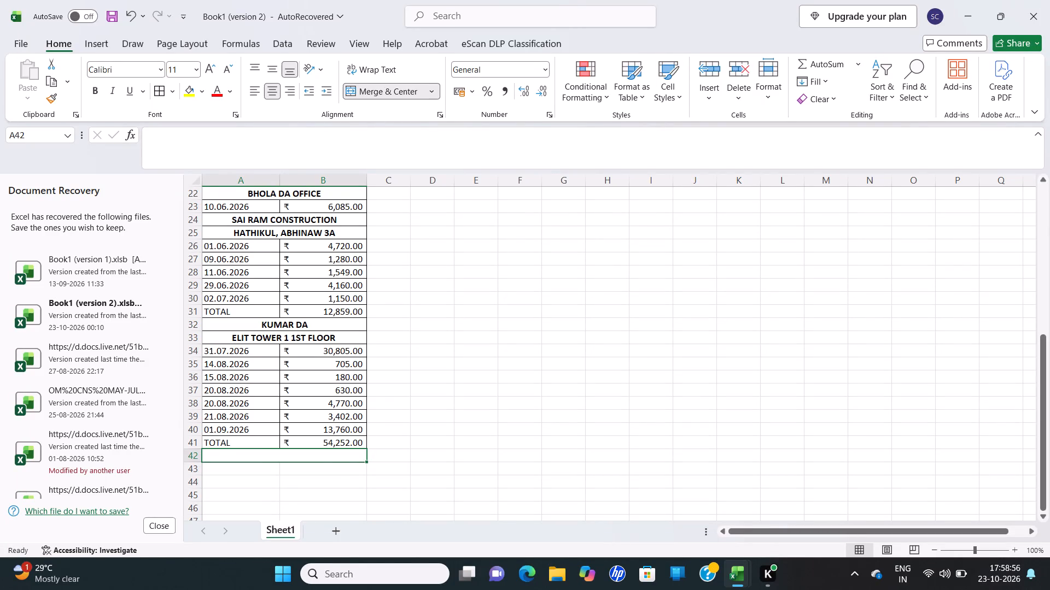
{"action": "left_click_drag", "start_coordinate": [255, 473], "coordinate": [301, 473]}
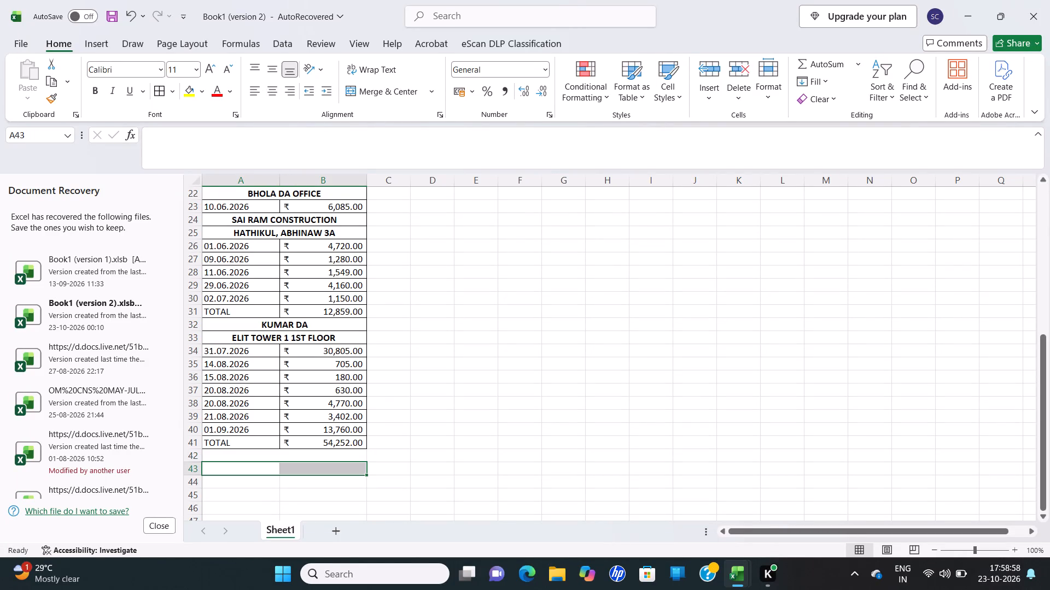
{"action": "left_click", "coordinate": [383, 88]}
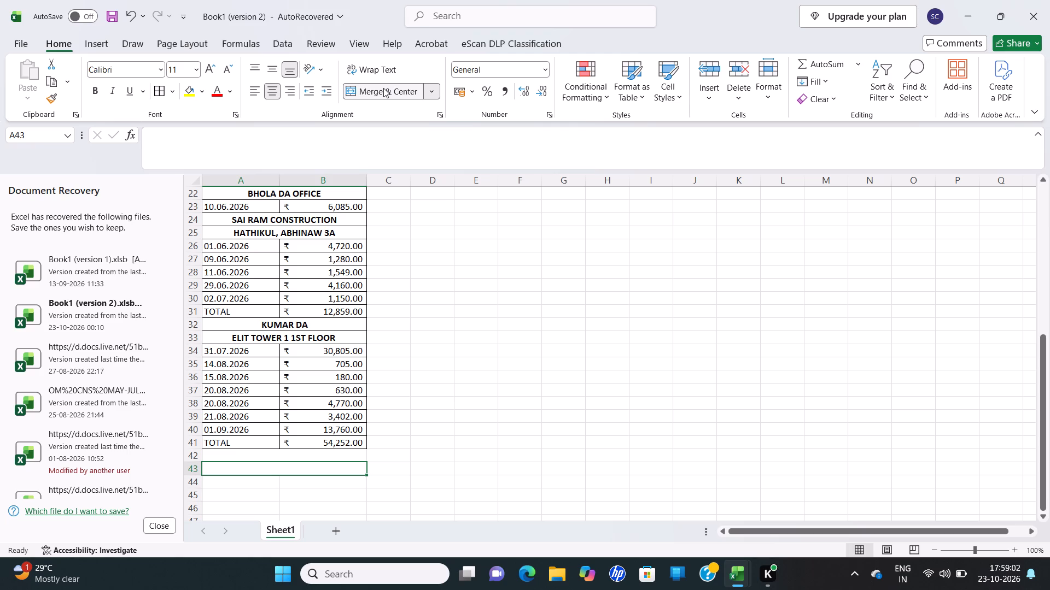
{"action": "scroll", "coordinate": [383, 88], "scroll_direction": "down", "scroll_amount": 3}
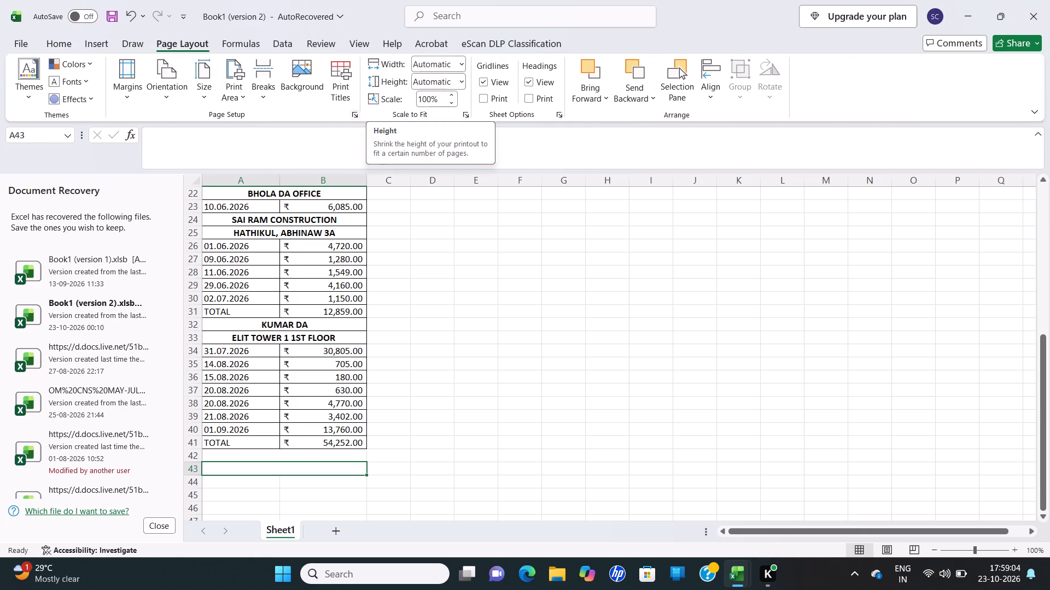
{"action": "left_click", "coordinate": [115, 401]}
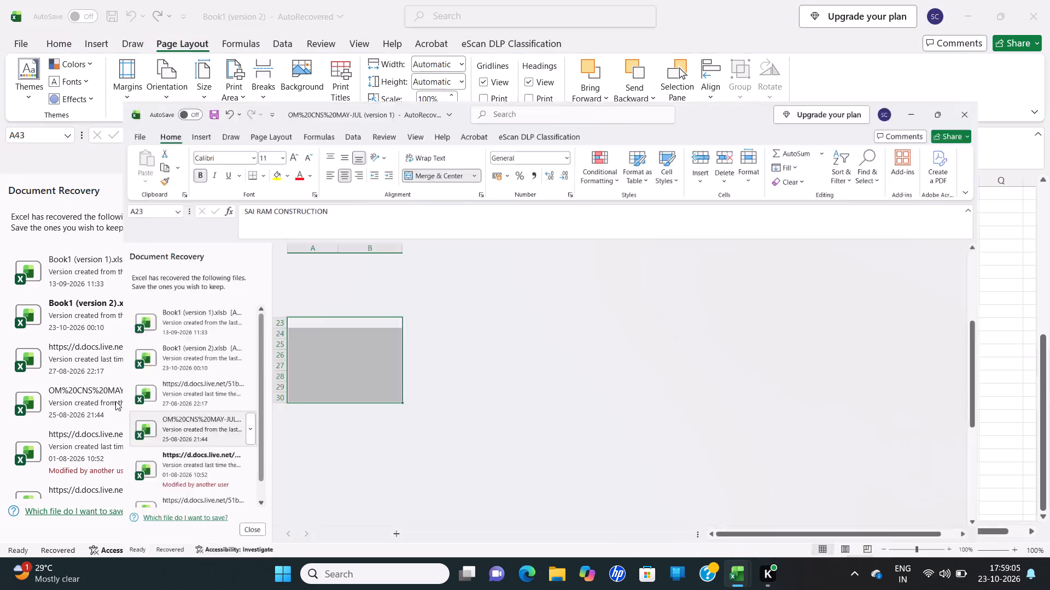
{"action": "scroll", "coordinate": [334, 437], "scroll_direction": "down", "scroll_amount": 3}
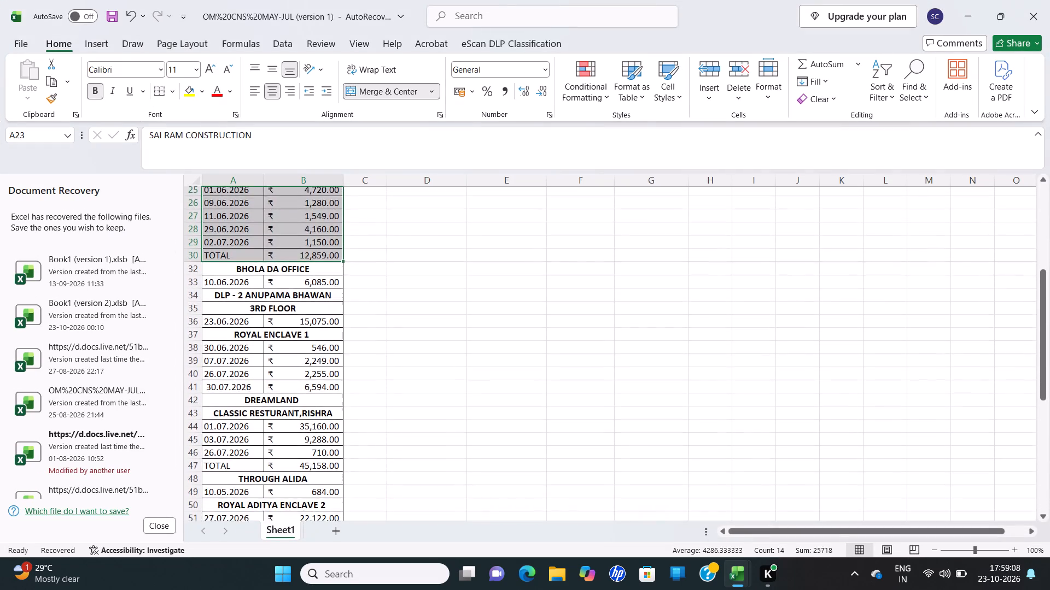
{"action": "scroll", "coordinate": [334, 437], "scroll_direction": "down", "scroll_amount": 3}
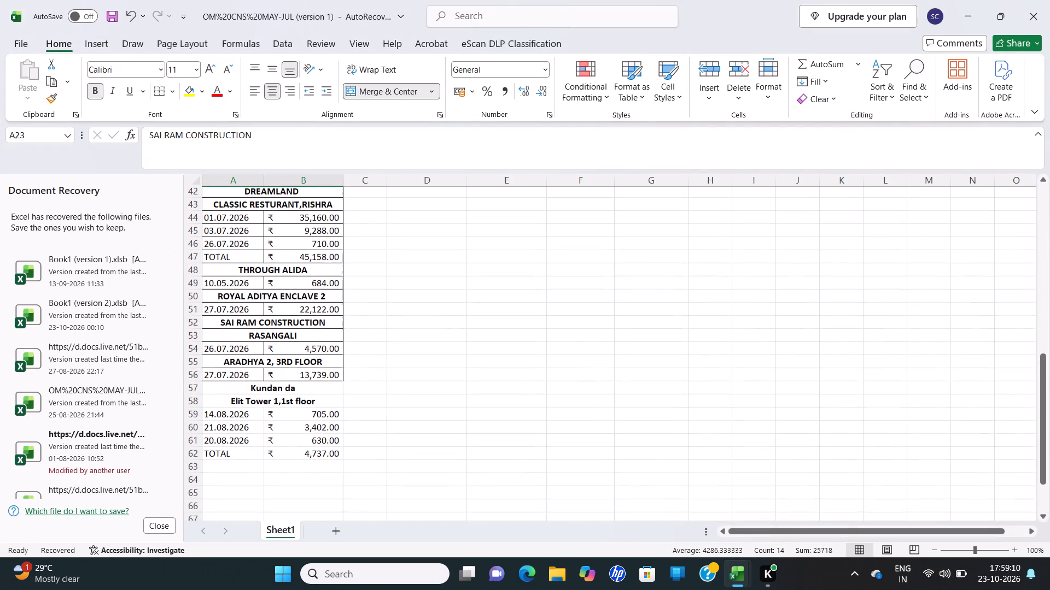
{"action": "scroll", "coordinate": [334, 437], "scroll_direction": "up", "scroll_amount": 3}
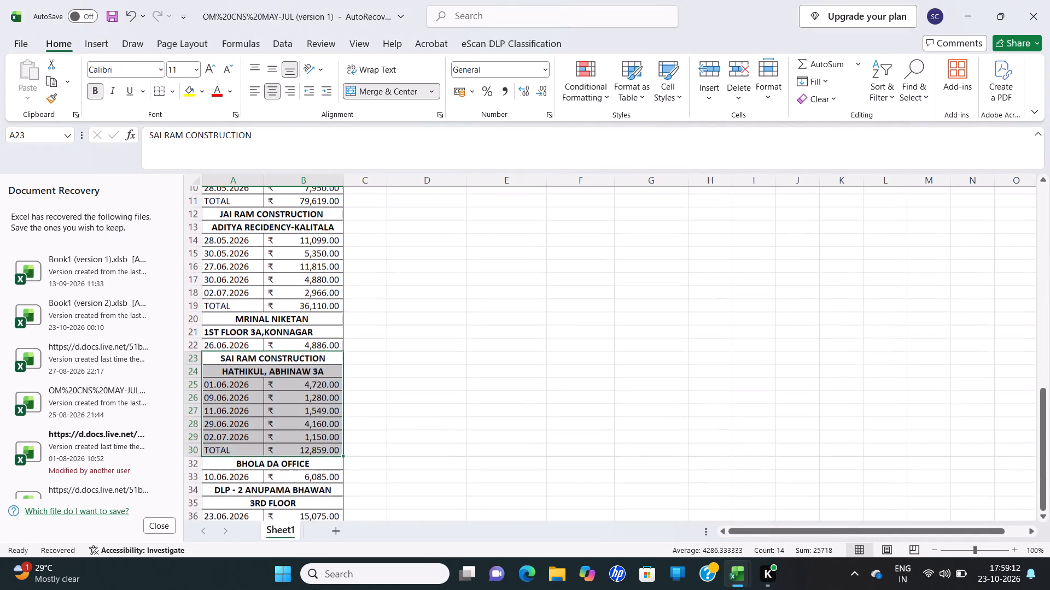
{"action": "scroll", "coordinate": [334, 437], "scroll_direction": "up", "scroll_amount": 2}
{"action": "scroll", "coordinate": [334, 437], "scroll_direction": "down", "scroll_amount": 1}
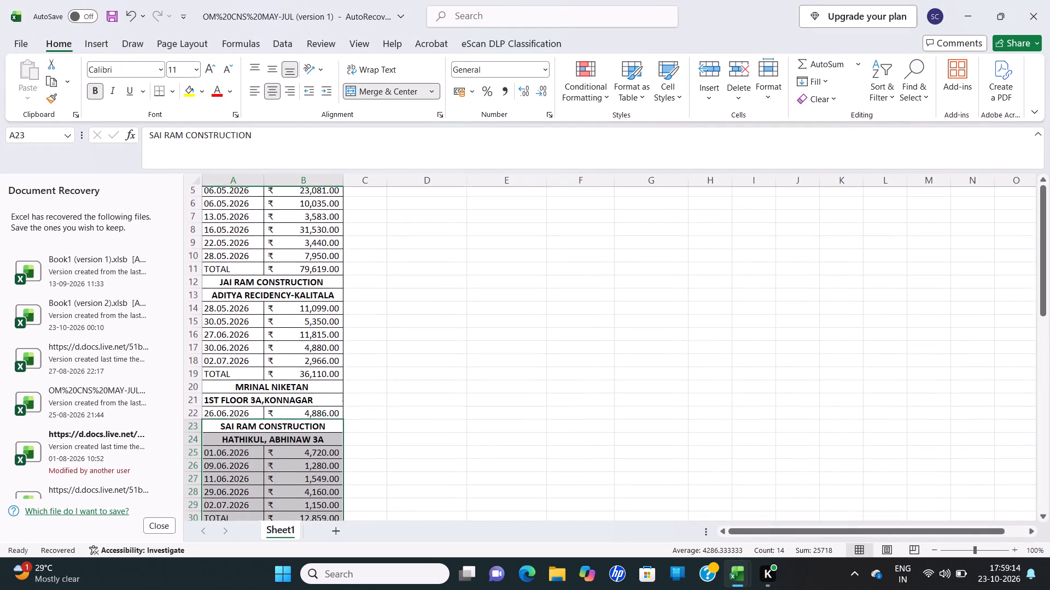
{"action": "scroll", "coordinate": [334, 437], "scroll_direction": "down", "scroll_amount": 2}
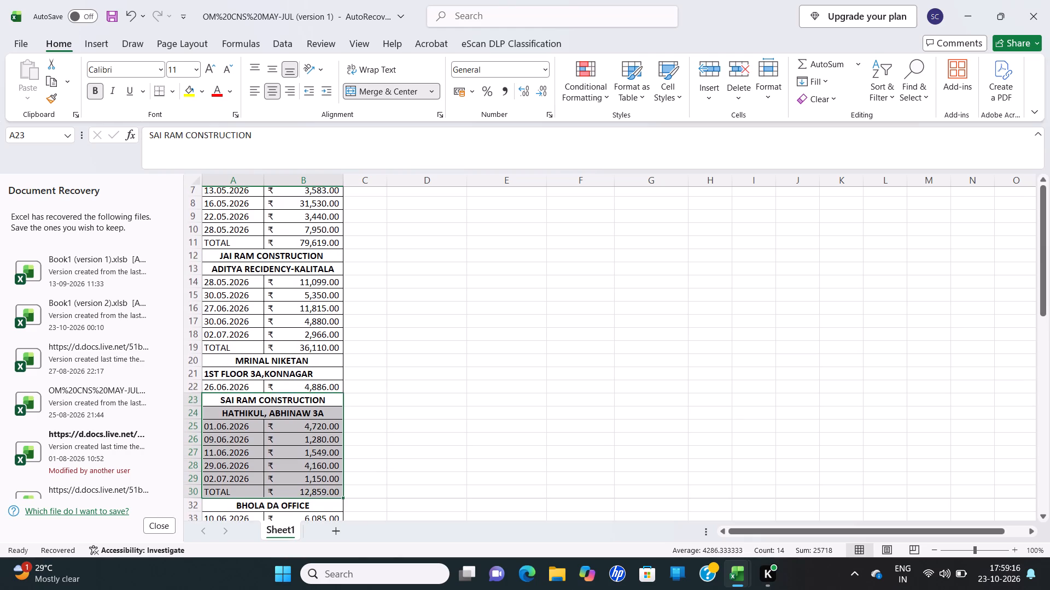
{"action": "scroll", "coordinate": [334, 437], "scroll_direction": "down", "scroll_amount": 1}
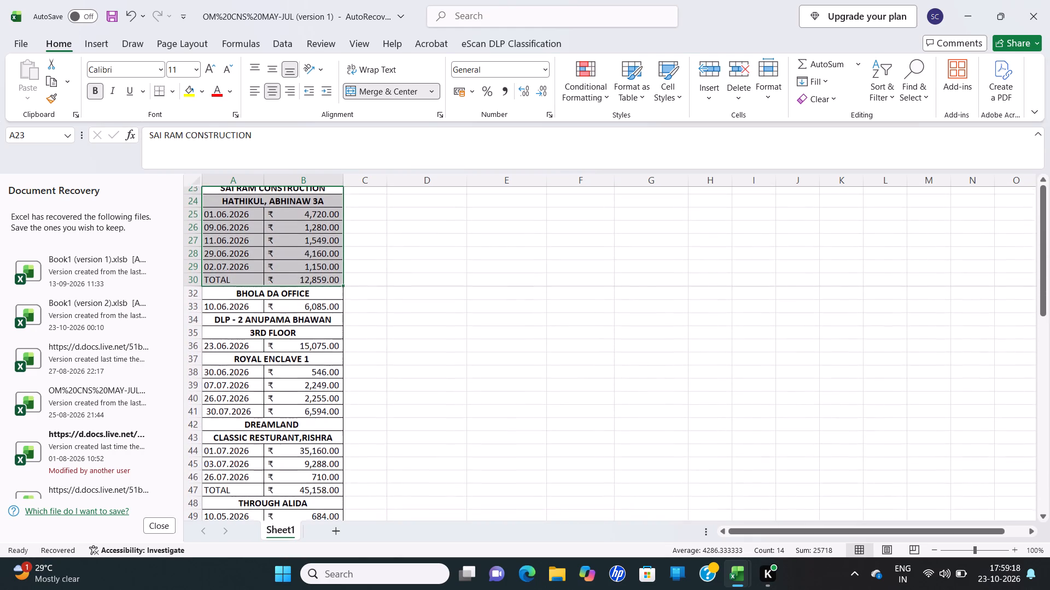
{"action": "left_click_drag", "start_coordinate": [241, 313], "coordinate": [266, 336]}
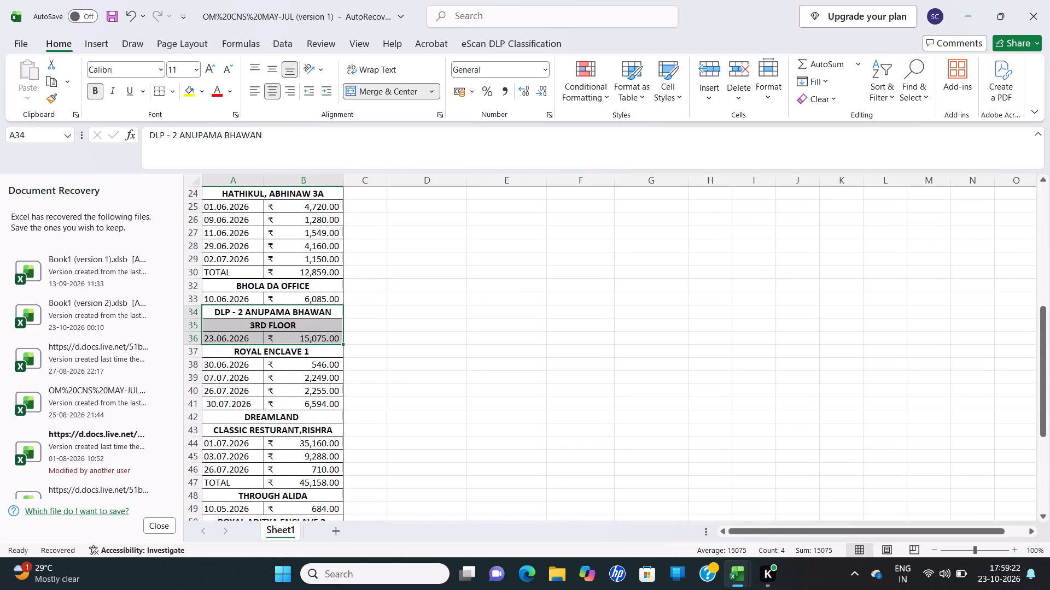
{"action": "key", "text": "ctrl+c"}
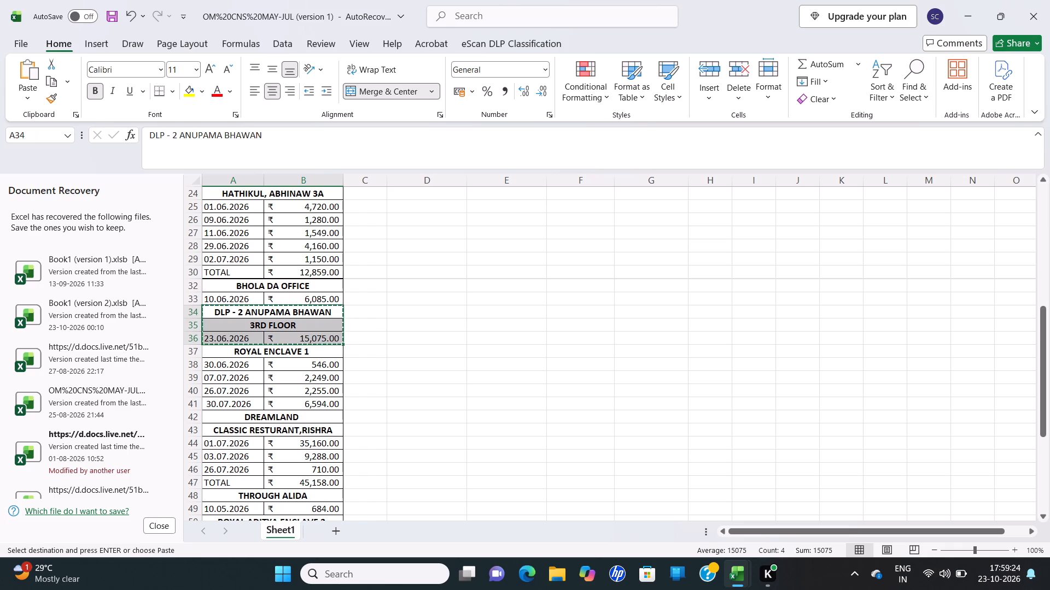
Return to Book1 (version 2) and paste the copied DLP - 2 ANUPAMA BHAWAN block at A42, below the ELIT TOWER 1 total.
{"action": "left_click", "coordinate": [92, 332]}
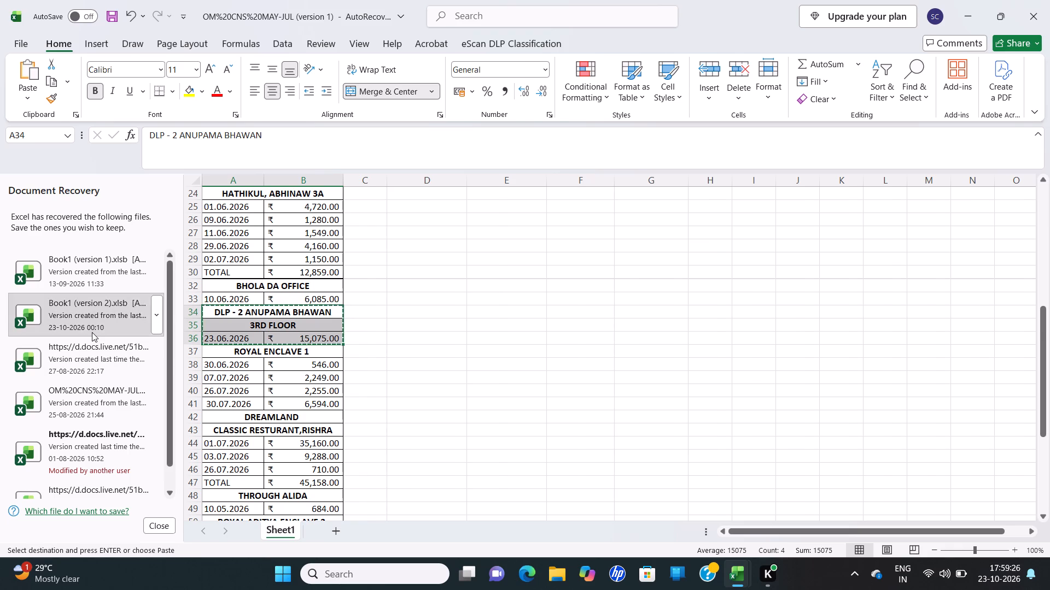
{"action": "left_click", "coordinate": [247, 458]}
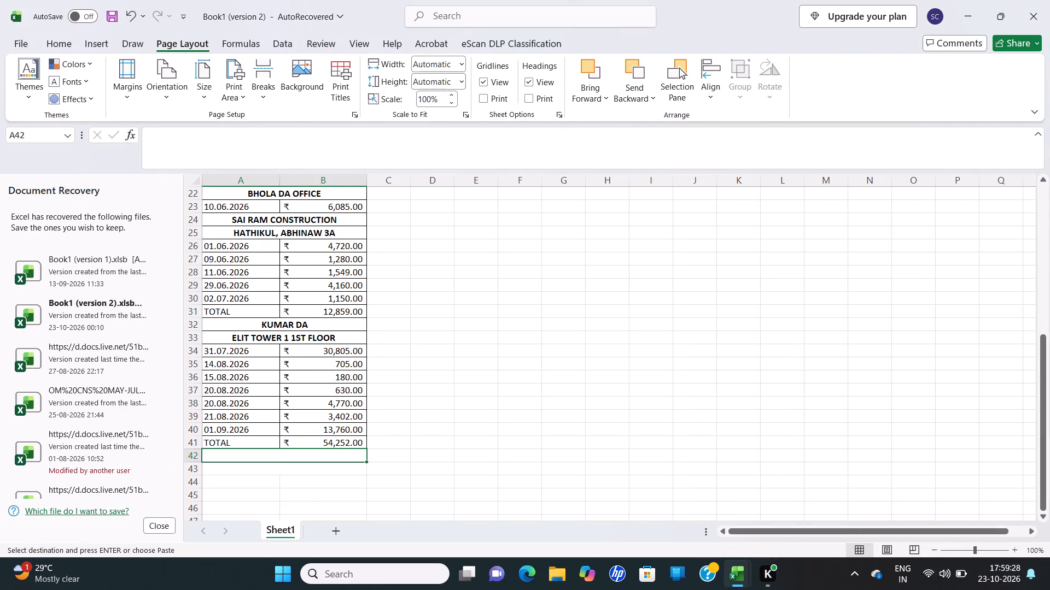
{"action": "key", "text": "ctrl+v"}
{"action": "scroll", "coordinate": [247, 458], "scroll_direction": "down", "scroll_amount": 2}
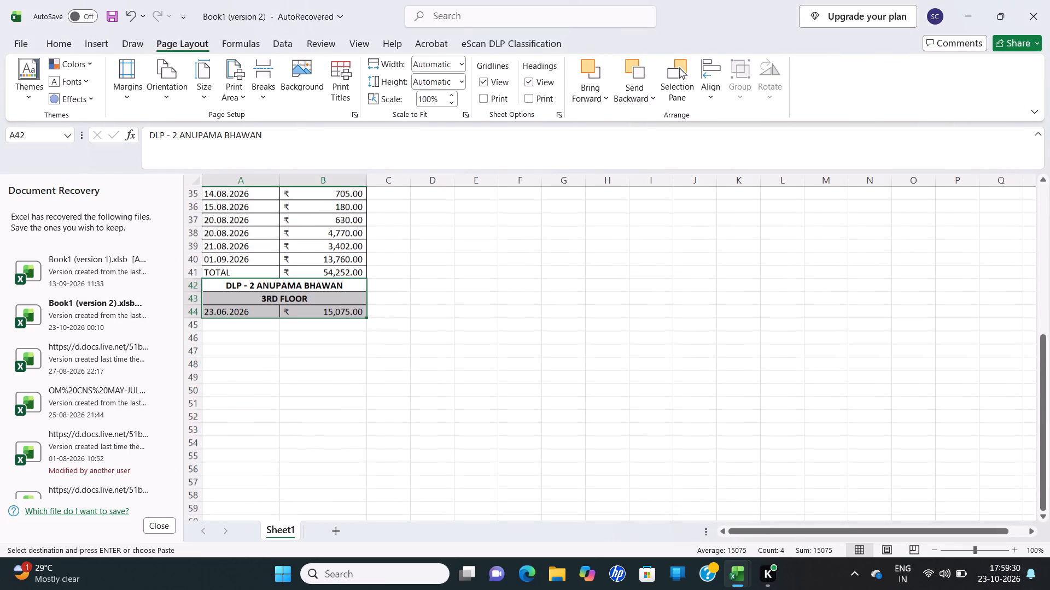
{"action": "scroll", "coordinate": [247, 458], "scroll_direction": "down", "scroll_amount": 1}
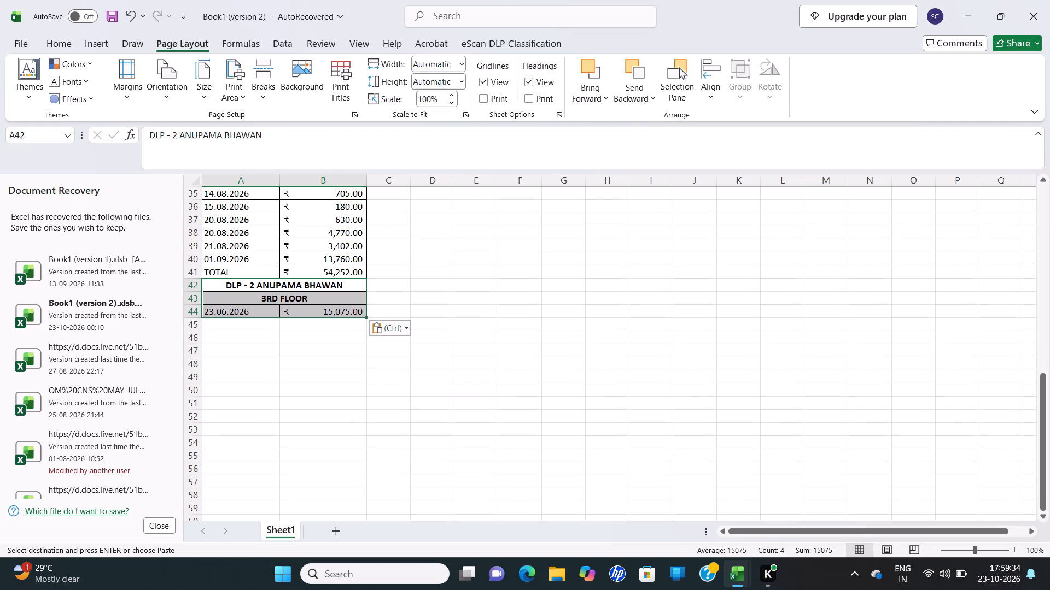
Select the empty cell A45 directly below the DLP - 2 ANUPAMA BHAWAN block.
{"action": "left_click", "coordinate": [238, 329]}
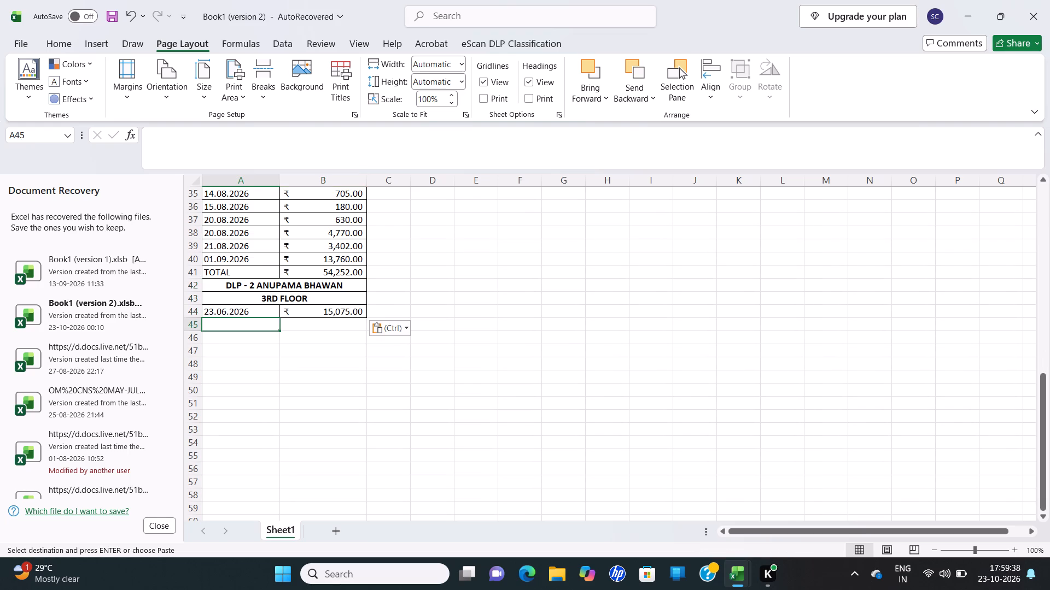
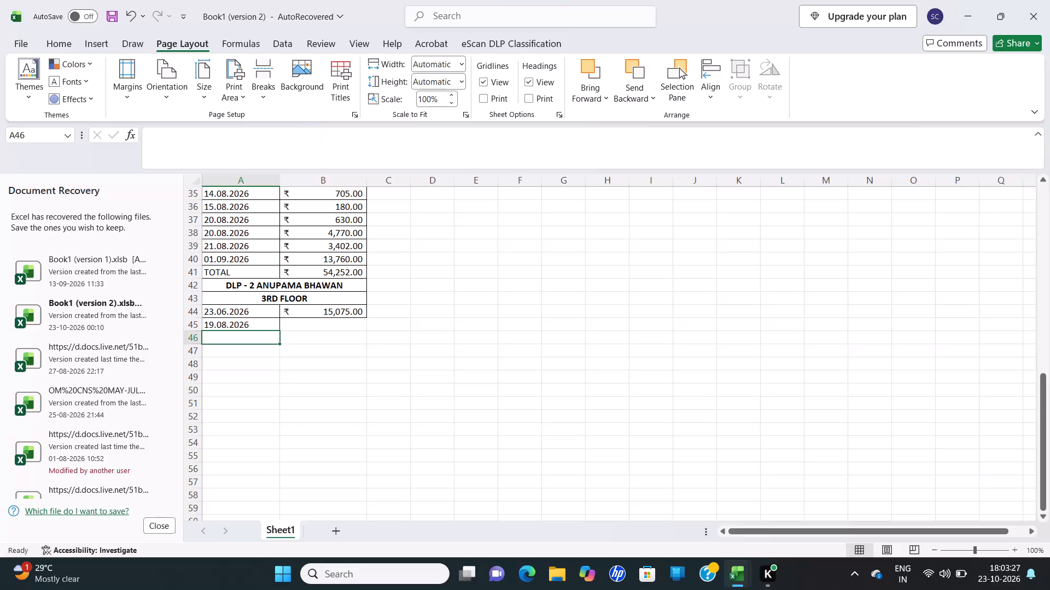
Enter the date 05.09.2026 in cell A46, below 19.08.2026 in the DLP - 2 ANUPAMA BHAWAN block.
{"action": "type", "text": "05"}
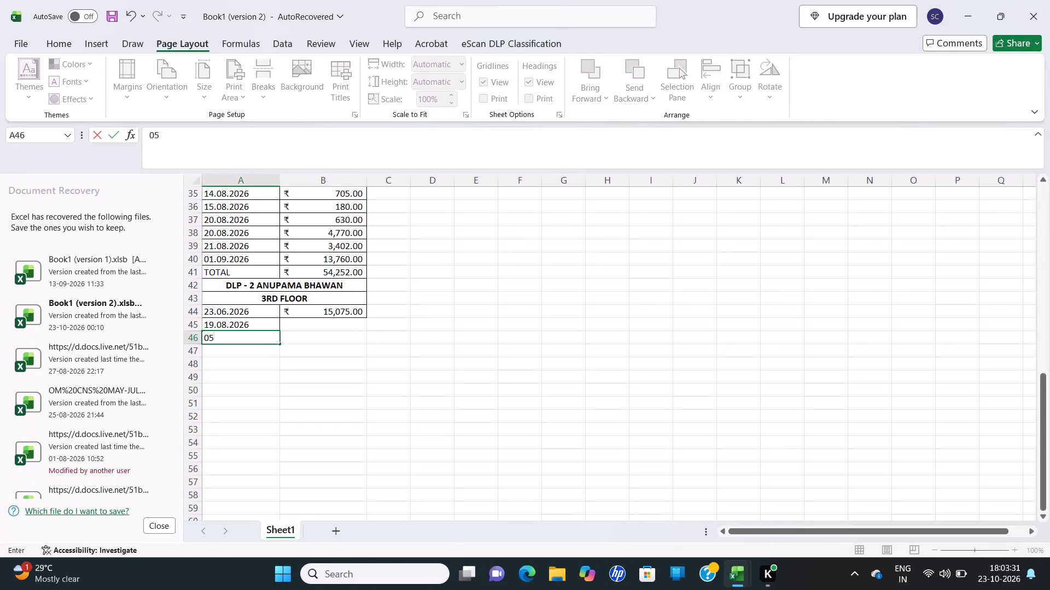
{"action": "type", "text": ".09"}
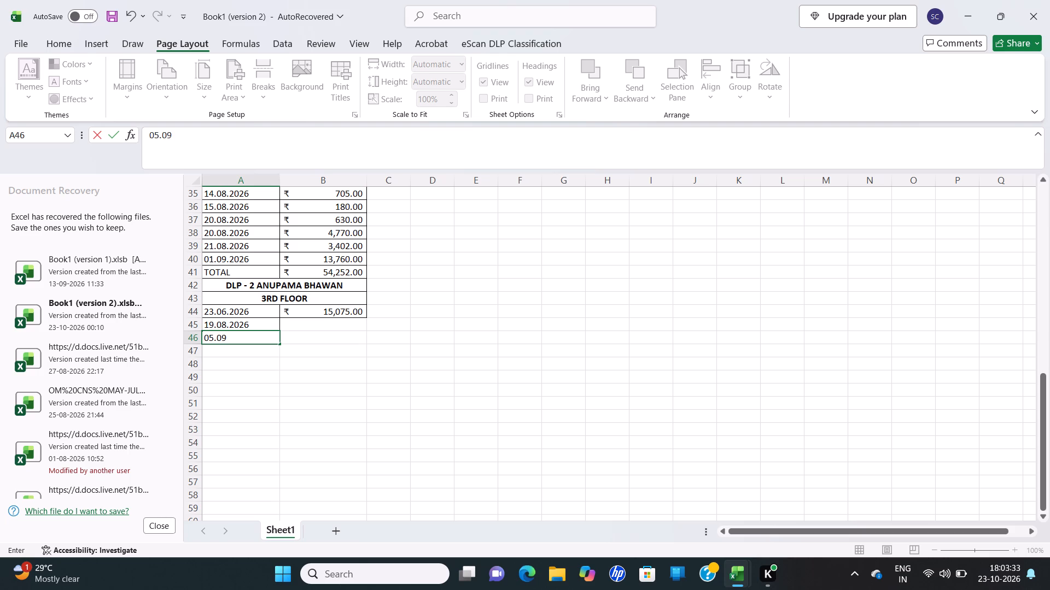
{"action": "type", "text": ".2026"}
{"action": "key", "text": "Return"}
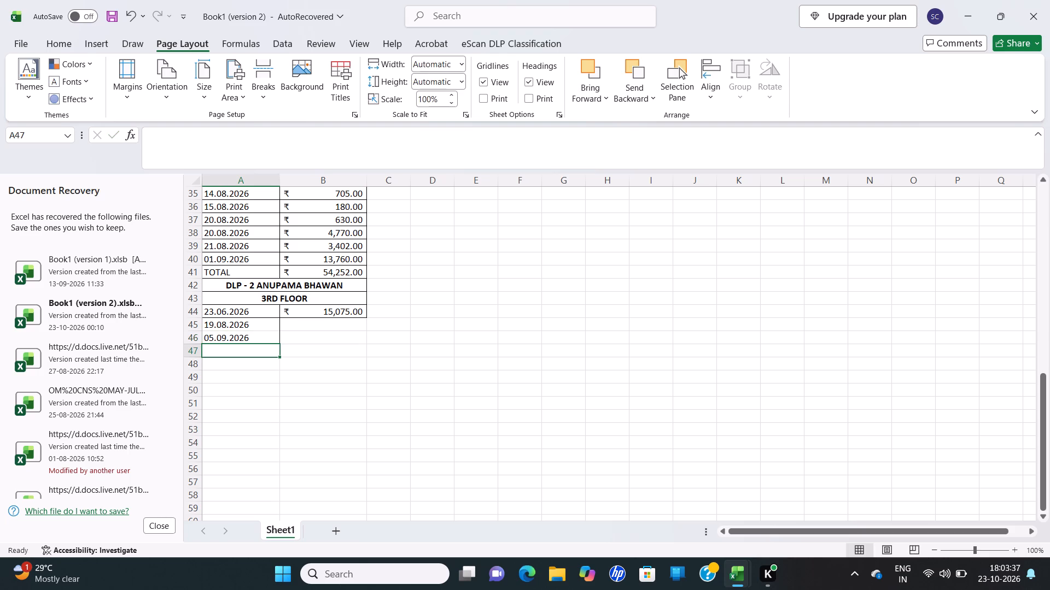
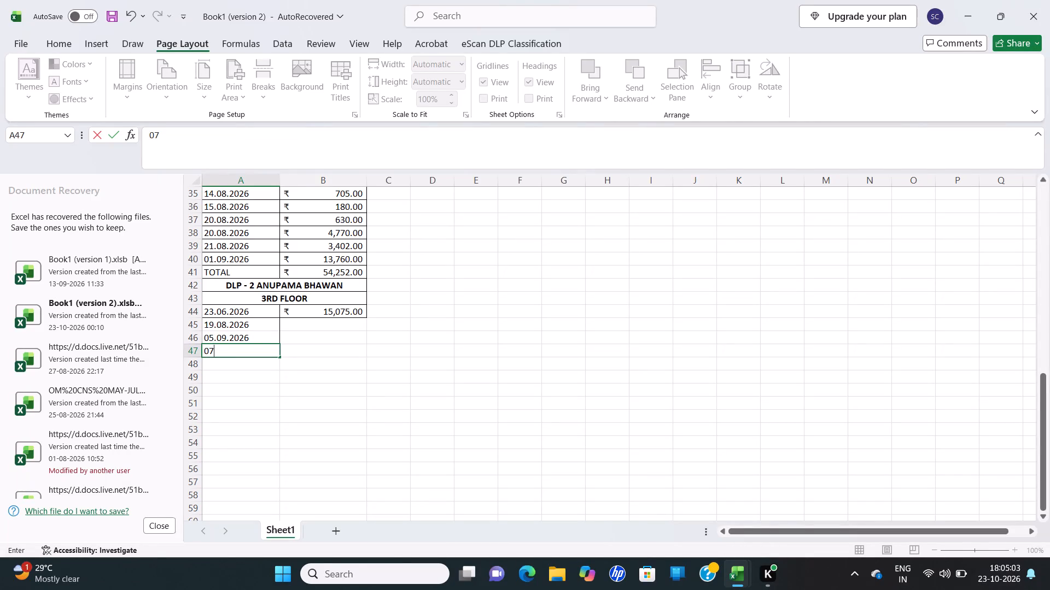
Complete the date 07.09.2026 in cell A47, below 05.09.2026 in the DLP - 2 ANUPAMA BHAWAN block.
{"action": "type", "text": ".09"}
{"action": "key", "text": "period"}
{"action": "type", "text": "2026"}
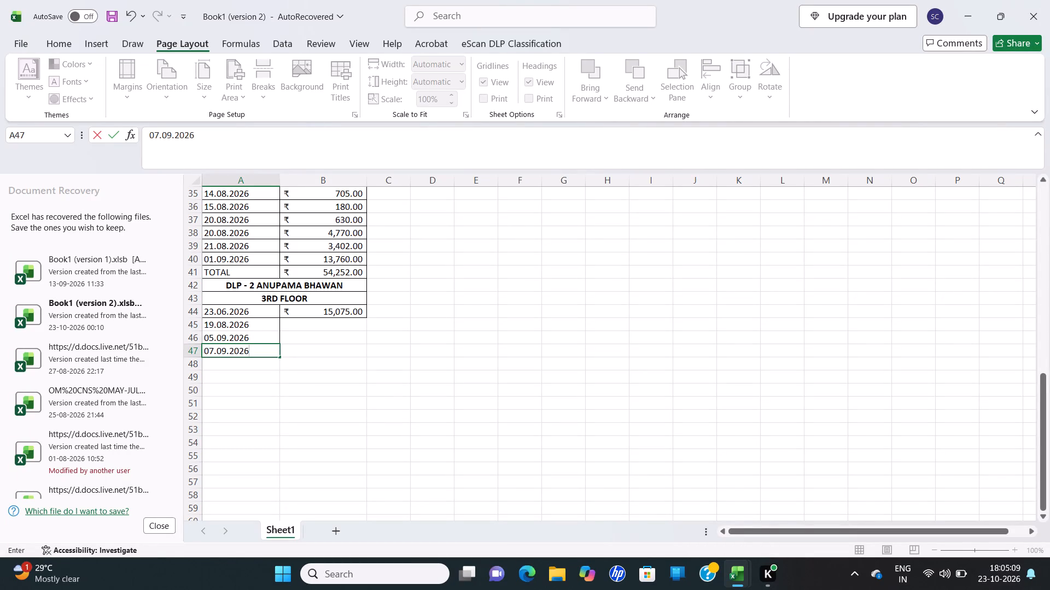
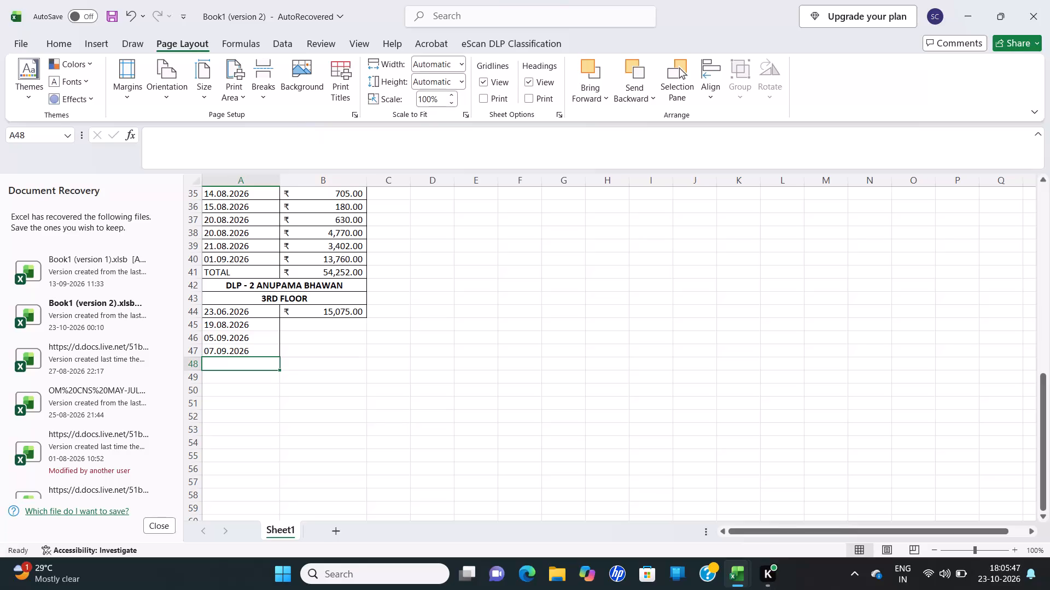
Enter the date 10.09.2026 in cell A48, below 07.09.2026 in the DLP - 2 ANUPAMA BHAWAN block.
{"action": "type", "text": "10"}
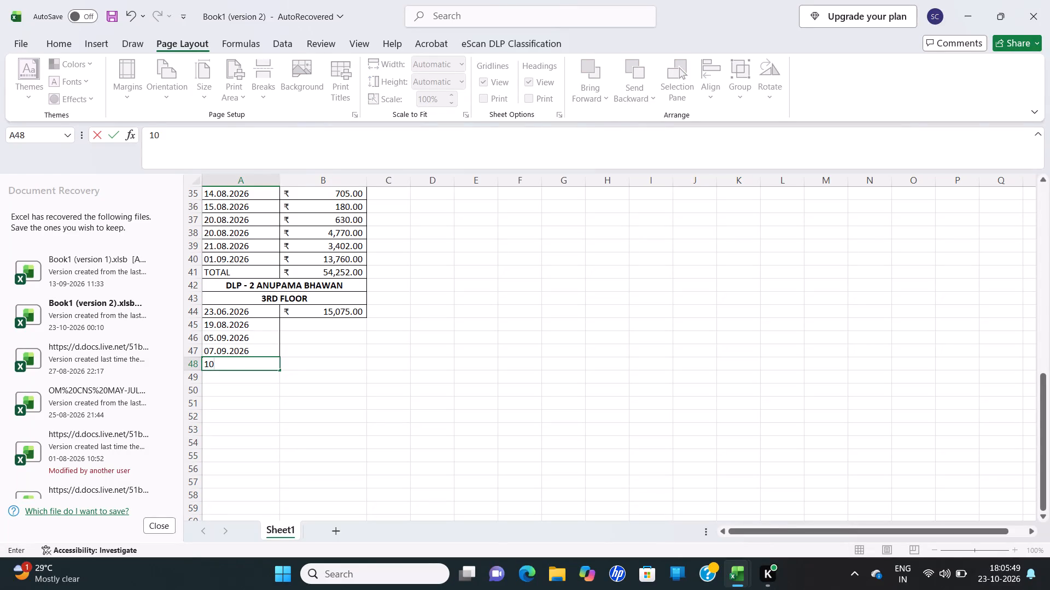
{"action": "type", "text": ".09"}
{"action": "key", "text": "period"}
{"action": "type", "text": "0226"}
{"action": "key", "text": "BackSpace"}
{"action": "key", "text": "BackSpace"}
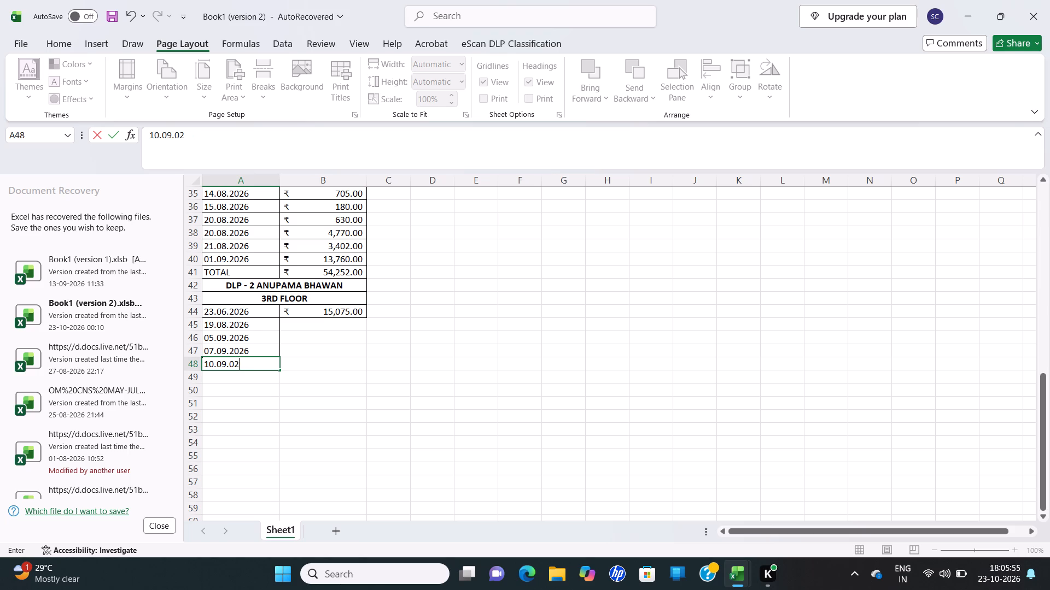
{"action": "key", "text": "BackSpace"}
{"action": "key", "text": "BackSpace"}
{"action": "type", "text": "202"}
{"action": "key", "text": "6"}
{"action": "key", "text": "Return"}
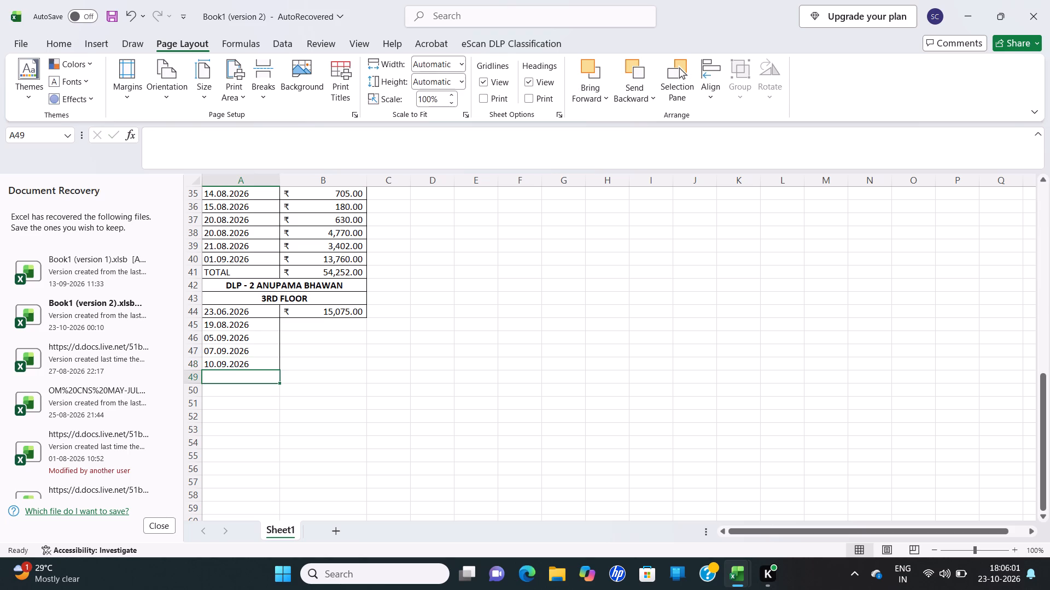
Enter the date 15.09.2026 in cell A49, below 10.09.2026 in the DLP - 2 ANUPAMA BHAWAN block.
{"action": "type", "text": "15"}
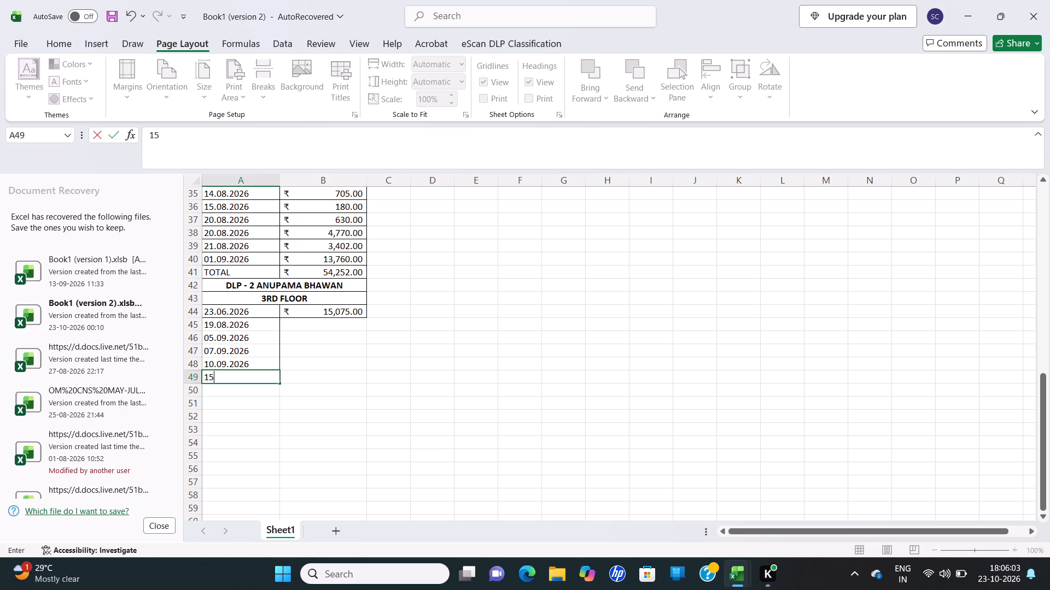
{"action": "type", "text": ".09"}
{"action": "key", "text": "period"}
{"action": "type", "text": "2026"}
{"action": "key", "text": "Return"}
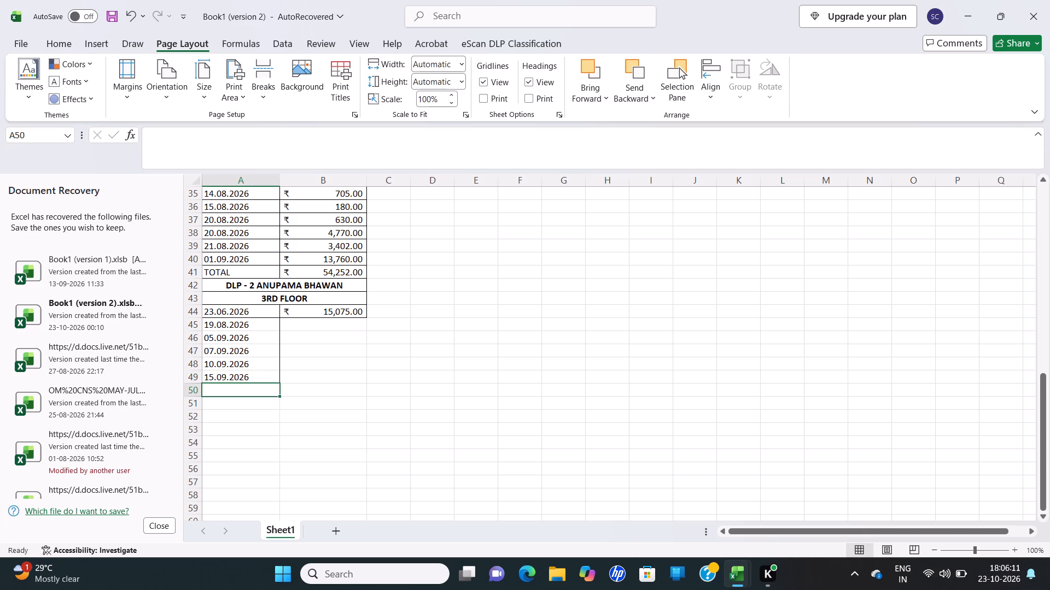
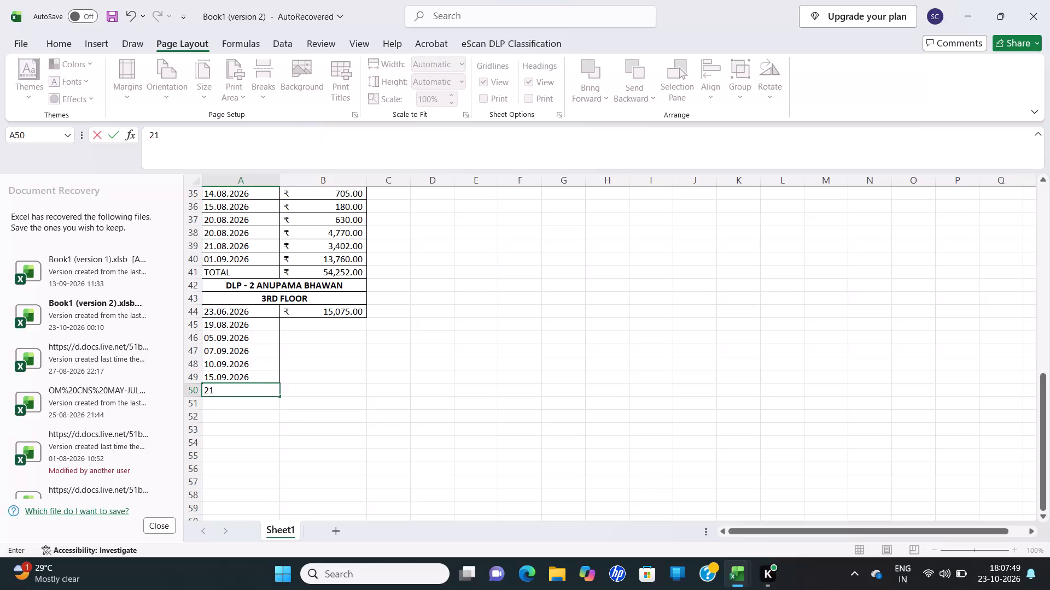
Complete the date 21.09.2026 in cell A50, below 15.09.2026 in the DLP - 2 ANUPAMA BHAWAN block.
{"action": "type", "text": ".09.2026"}
{"action": "key", "text": "Return"}
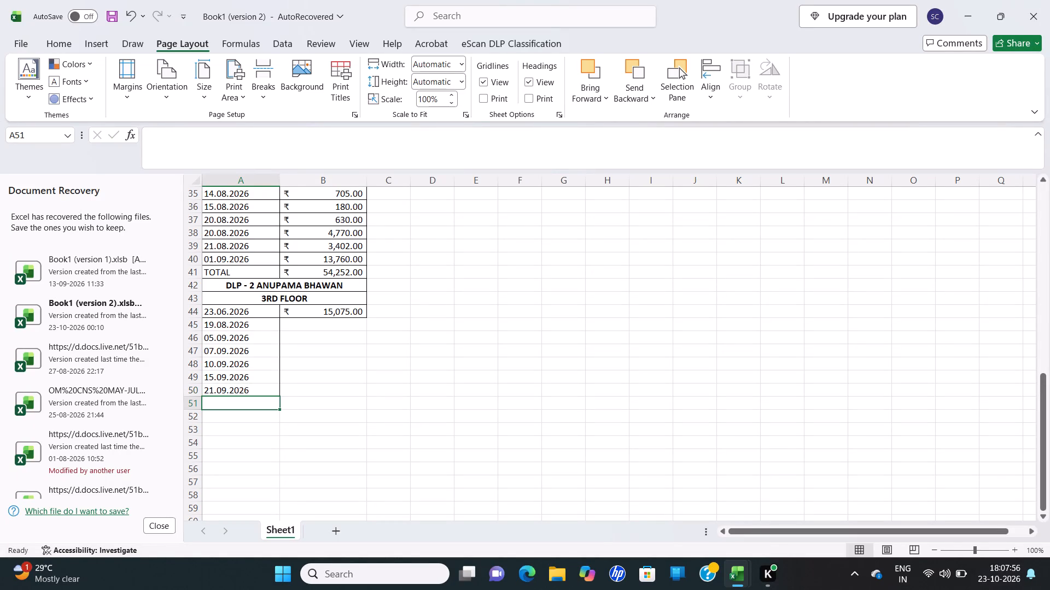
Enter the amounts beside the dates, from B50 up to B45: 480, 20974, 31026, 5320, 20414 and 4775.
{"action": "key", "text": "Right"}
{"action": "key", "text": "Up"}
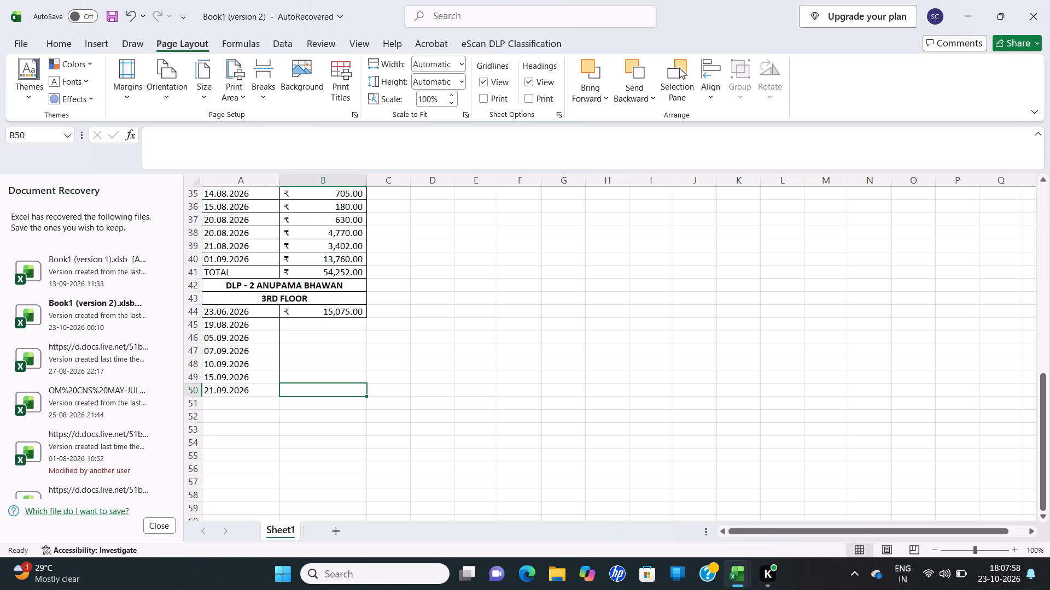
{"action": "type", "text": "480"}
{"action": "key", "text": "Up"}
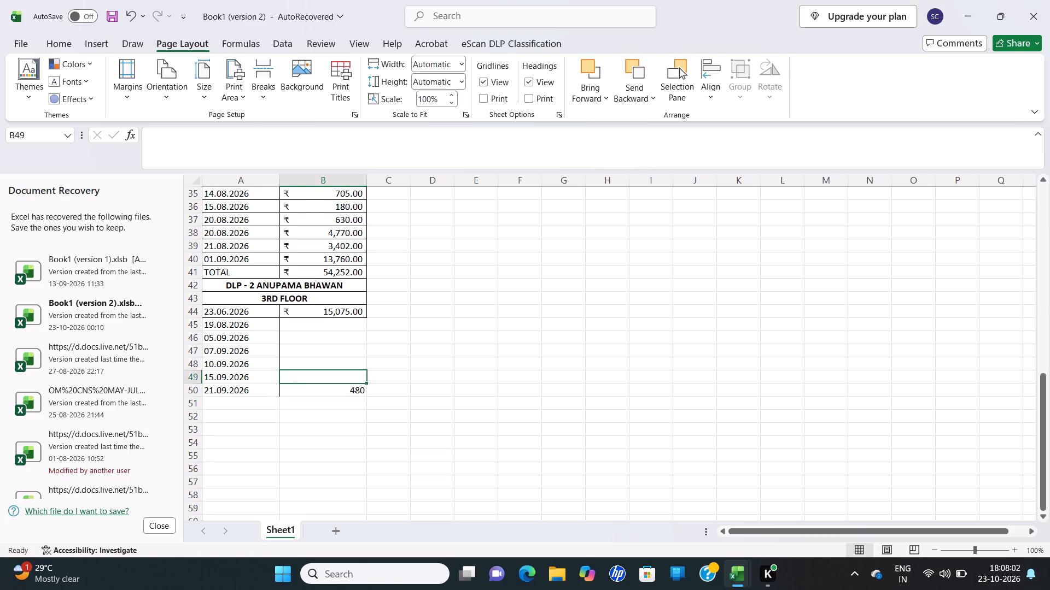
{"action": "type", "text": "20974"}
{"action": "key", "text": "Up"}
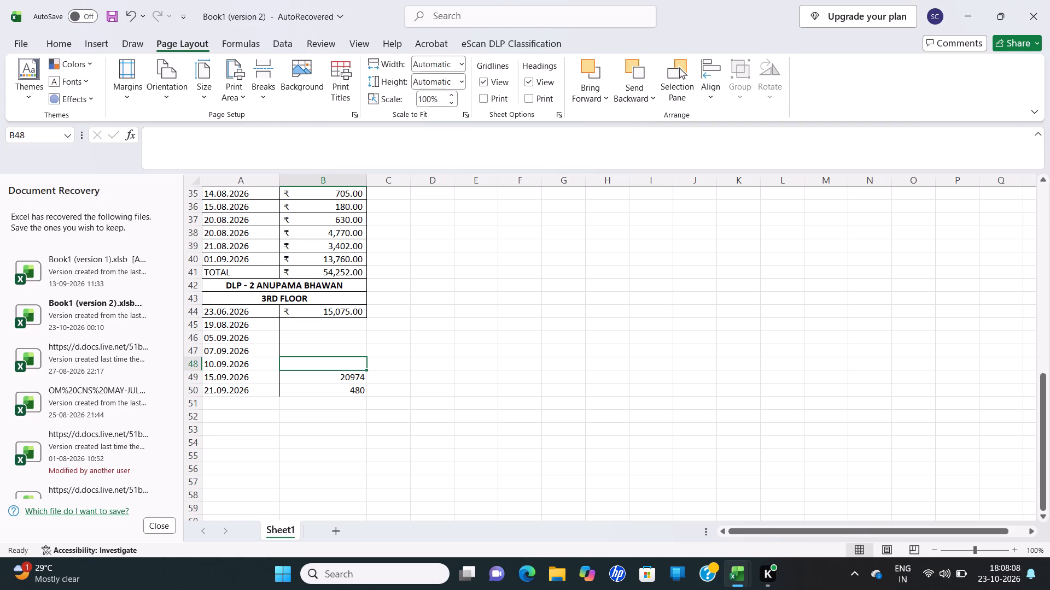
{"action": "type", "text": "310"}
{"action": "type", "text": "26"}
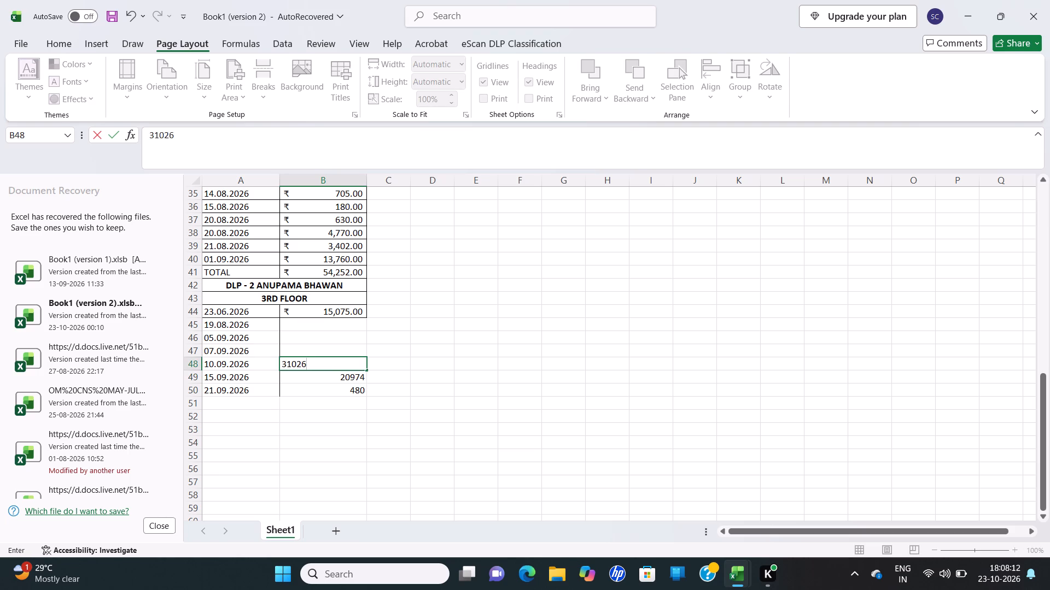
{"action": "key", "text": "Up"}
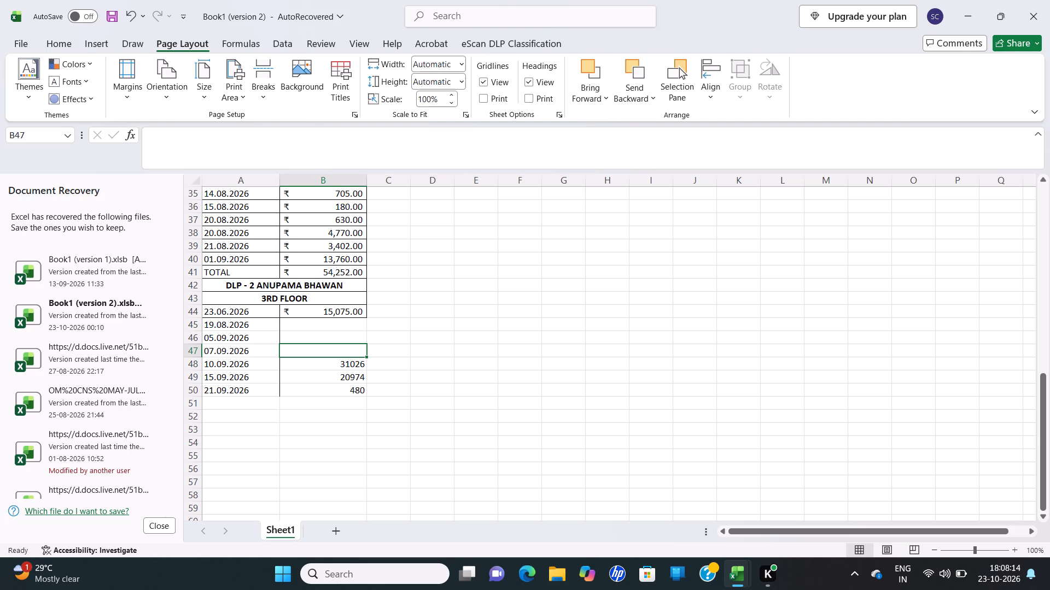
{"action": "type", "text": "532"}
{"action": "key", "text": "0"}
{"action": "key", "text": "Up"}
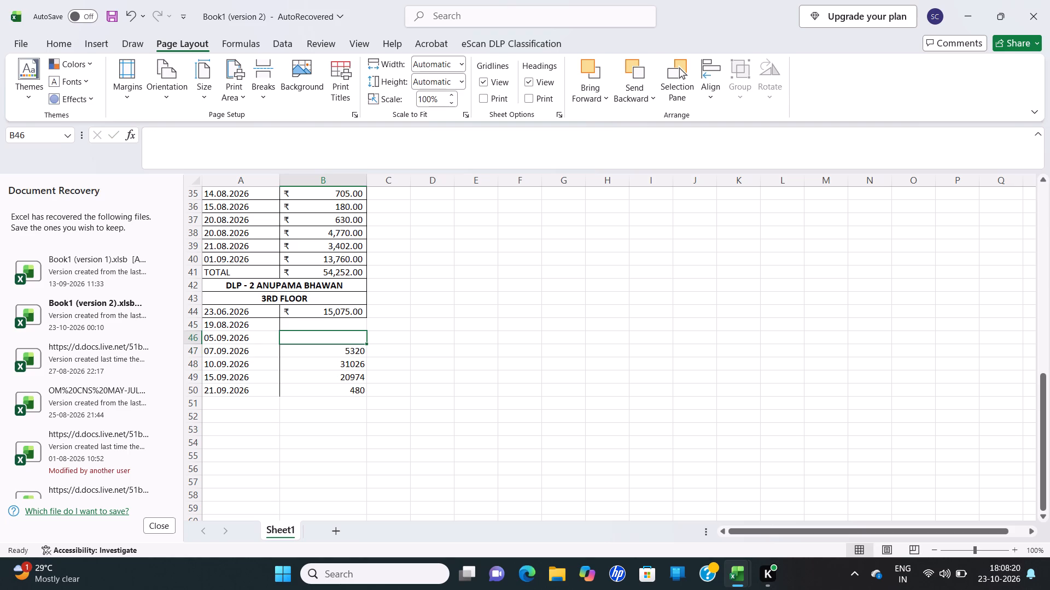
{"action": "type", "text": "20414"}
{"action": "key", "text": "Up"}
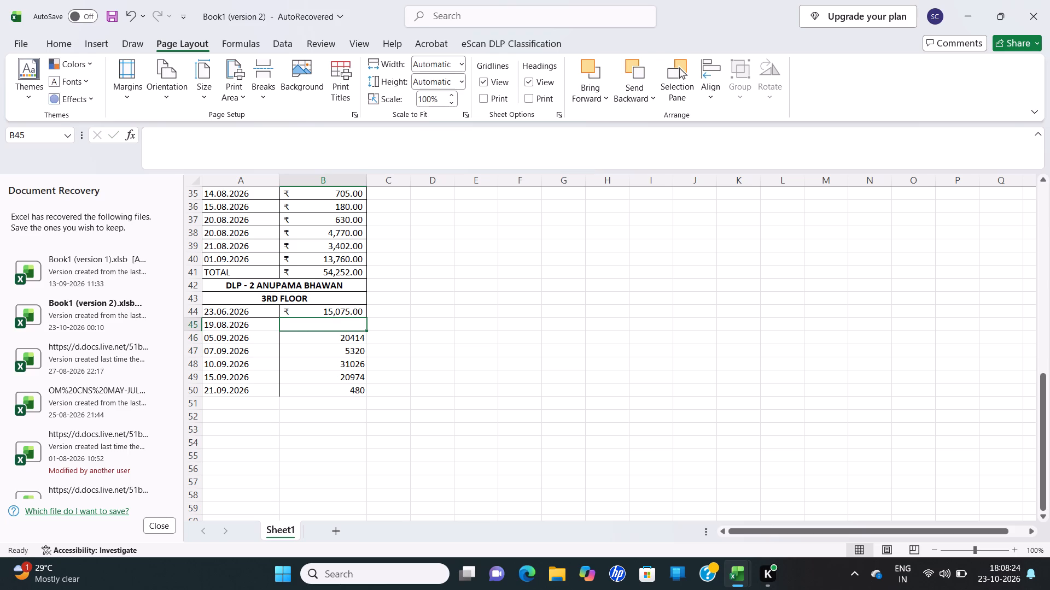
{"action": "type", "text": "4775"}
{"action": "key", "text": "Down"}
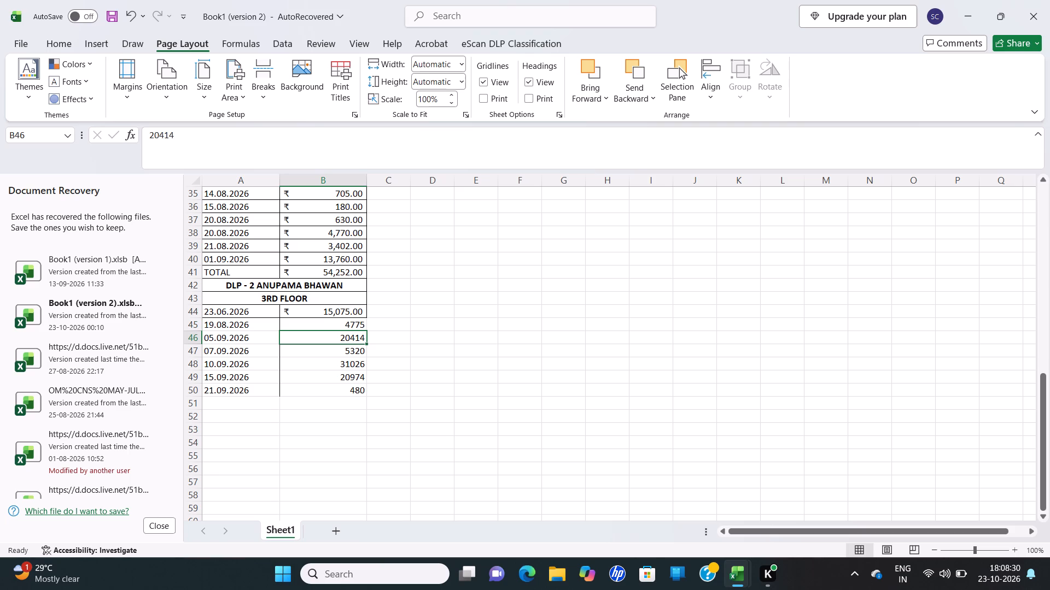
Format the DLP - 2 ANUPAMA BHAWAN amounts in B44:B50 as rupee accounting values.
{"action": "left_click_drag", "start_coordinate": [325, 310], "coordinate": [354, 394]}
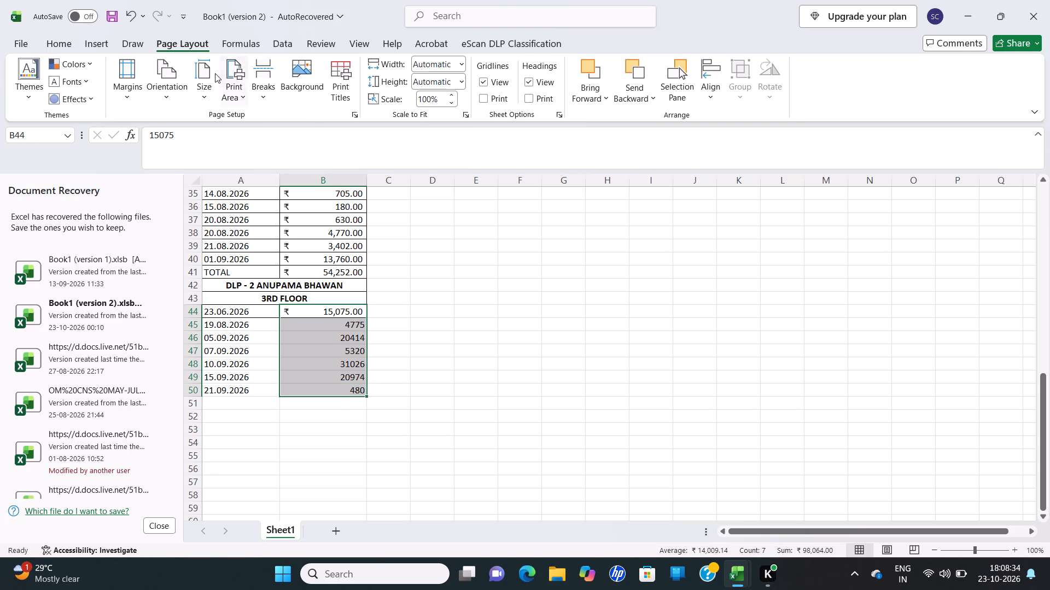
{"action": "left_click", "coordinate": [59, 45]}
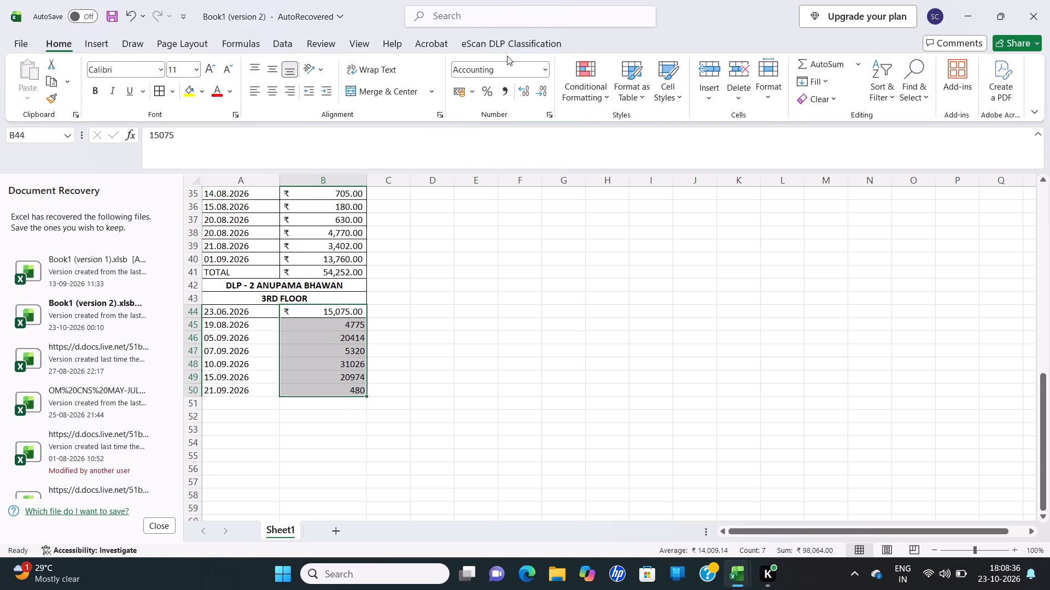
{"action": "left_click", "coordinate": [454, 90]}
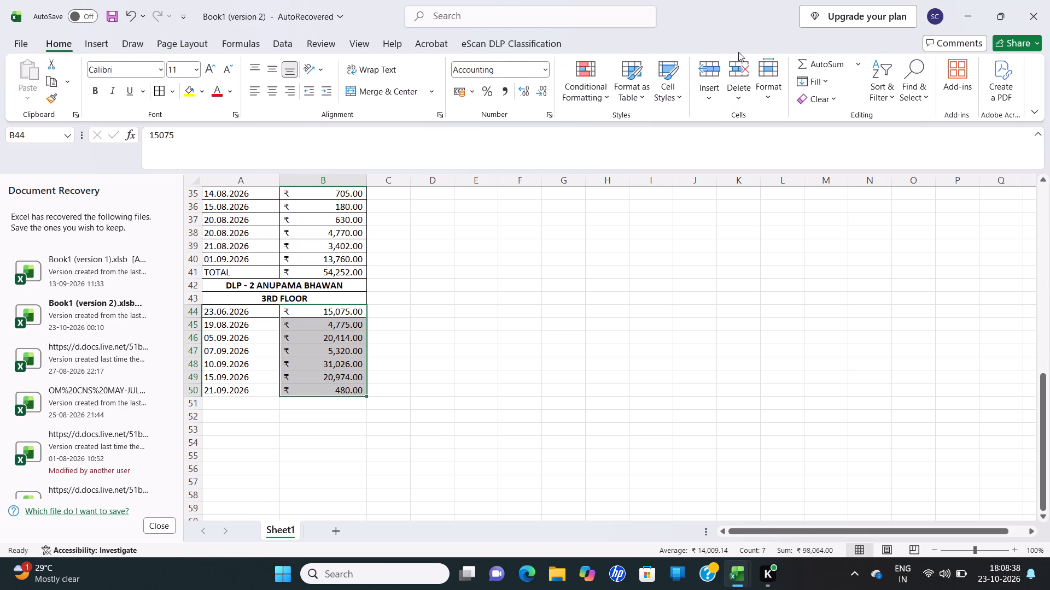
Add a total row for the block, with the AutoSum of B44:B50 in B51 and the label TOTAL in A51.
{"action": "left_click", "coordinate": [815, 64]}
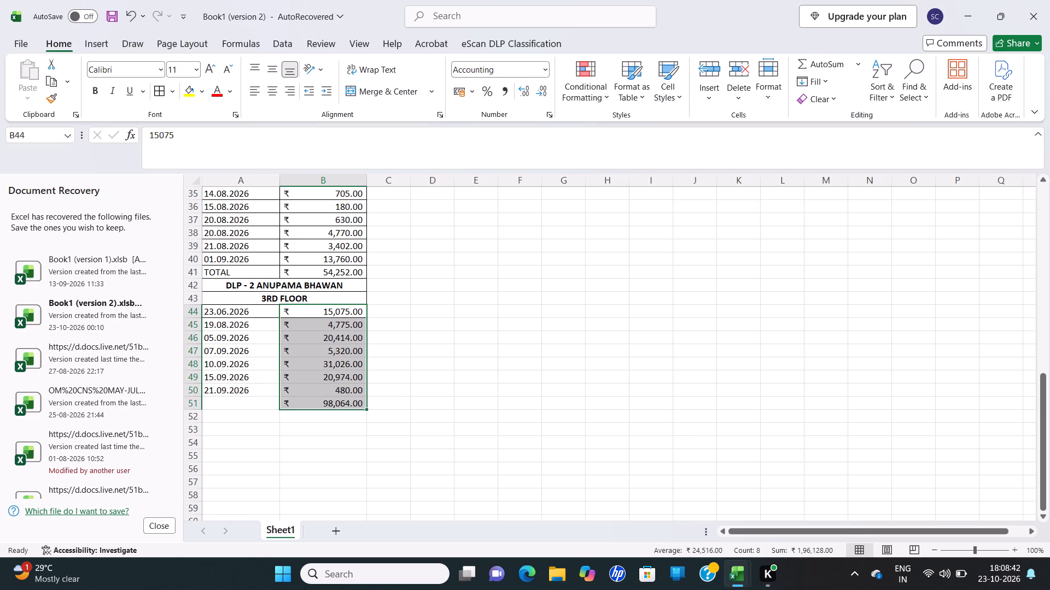
{"action": "left_click", "coordinate": [231, 409]}
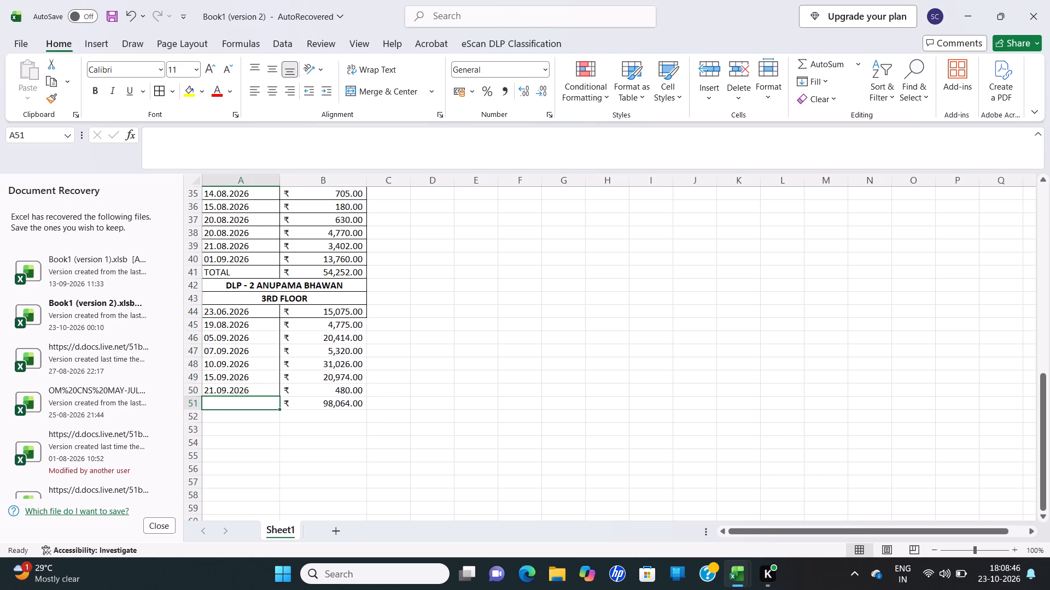
{"action": "key", "text": "t"}
{"action": "key", "text": "o"}
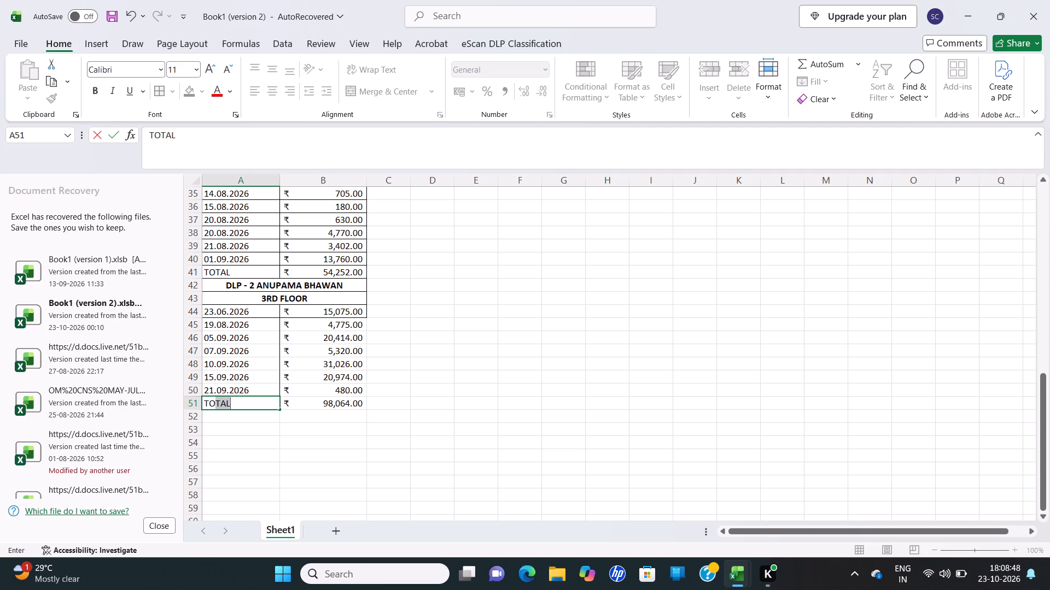
{"action": "key", "text": "Return"}
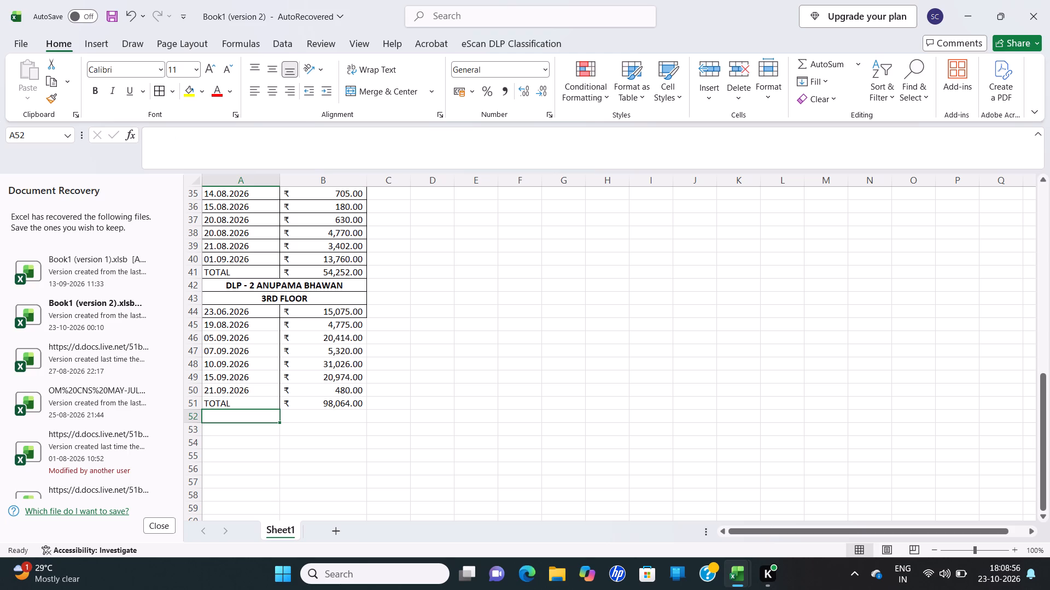
Review the whole payments list, from the first site block down to the DLP - 2 ANUPAMA BHAWAN total row.
{"action": "scroll", "coordinate": [228, 456], "scroll_direction": "up", "scroll_amount": 6}
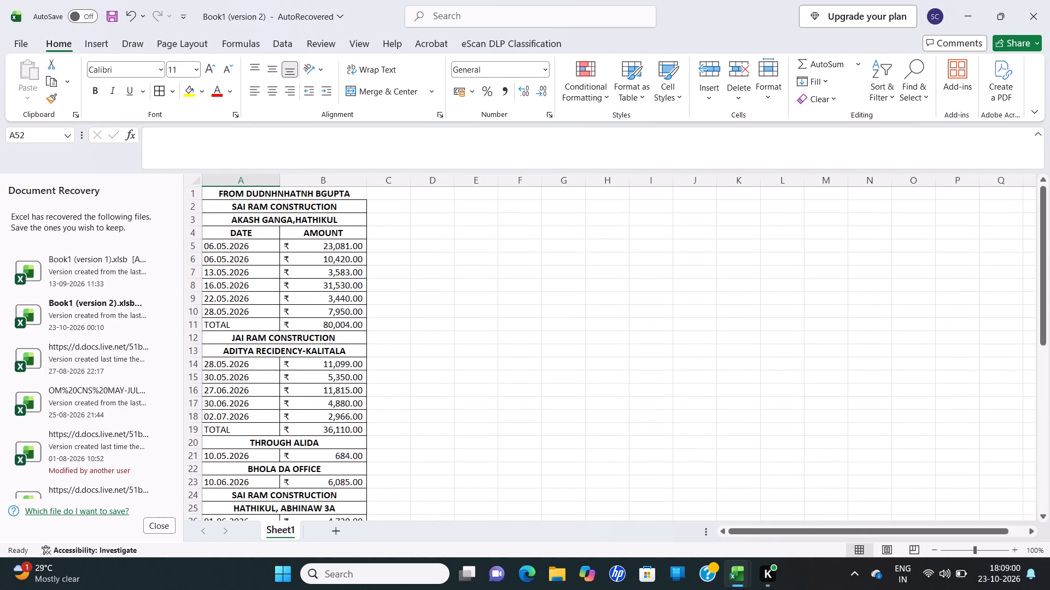
{"action": "scroll", "coordinate": [228, 456], "scroll_direction": "down", "scroll_amount": 5}
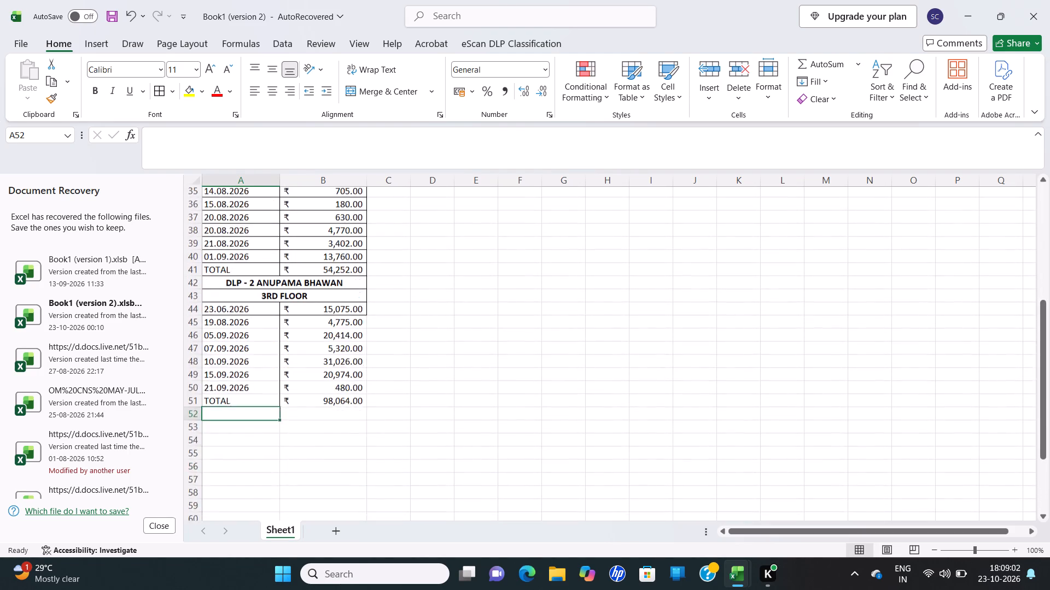
{"action": "scroll", "coordinate": [228, 456], "scroll_direction": "down", "scroll_amount": 3}
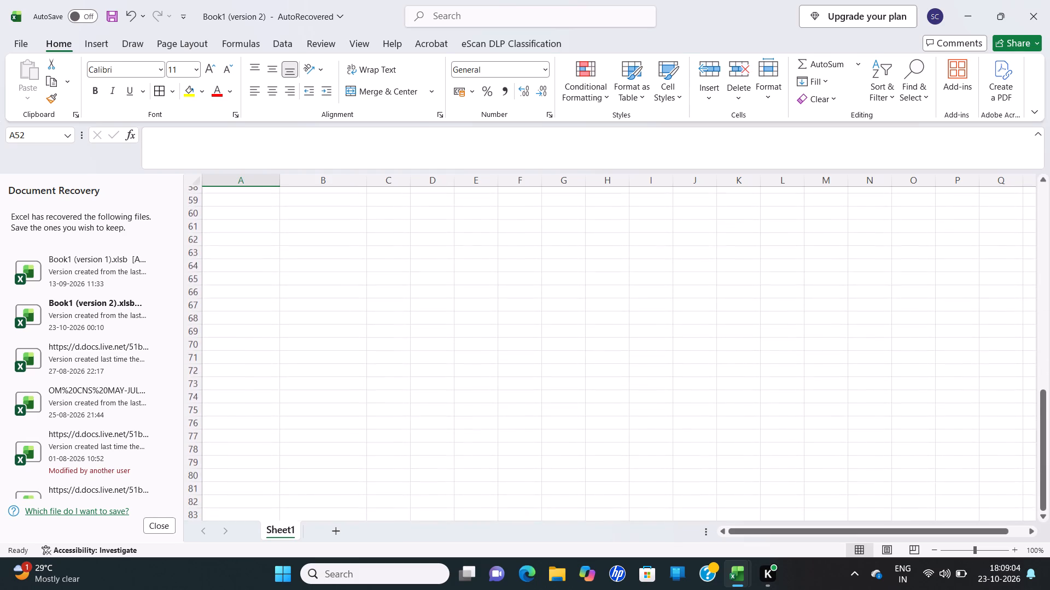
{"action": "scroll", "coordinate": [228, 456], "scroll_direction": "down", "scroll_amount": 1}
{"action": "scroll", "coordinate": [228, 456], "scroll_direction": "up", "scroll_amount": 6}
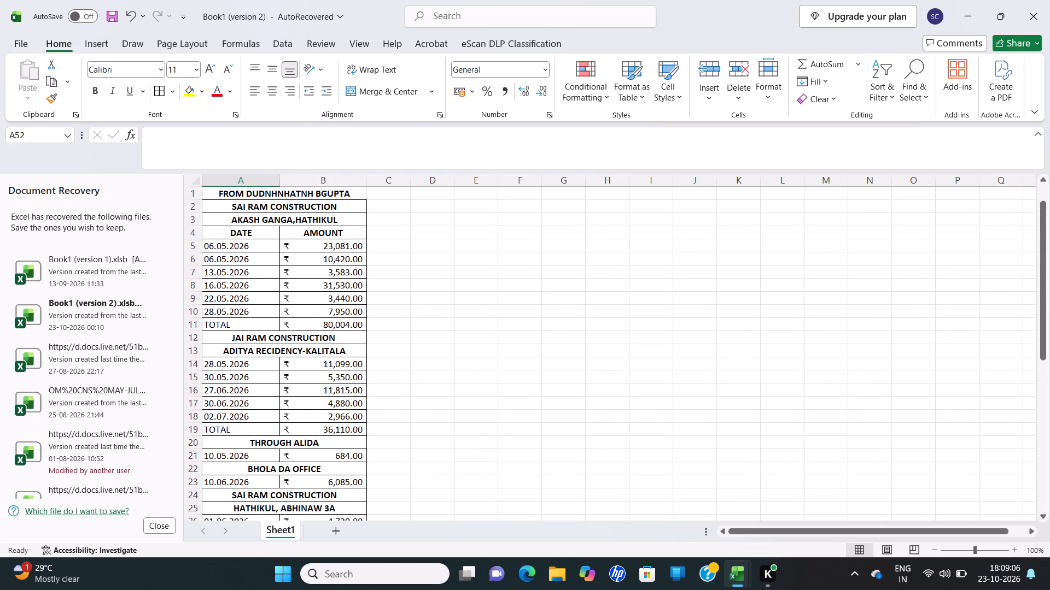
{"action": "scroll", "coordinate": [228, 456], "scroll_direction": "down", "scroll_amount": 6}
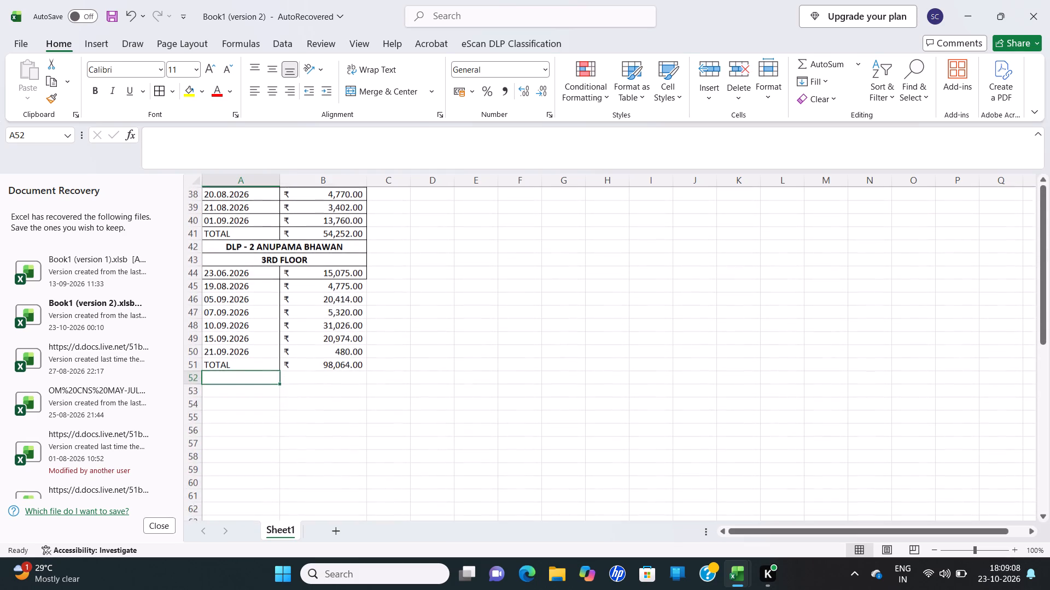
{"action": "scroll", "coordinate": [228, 456], "scroll_direction": "down", "scroll_amount": 1}
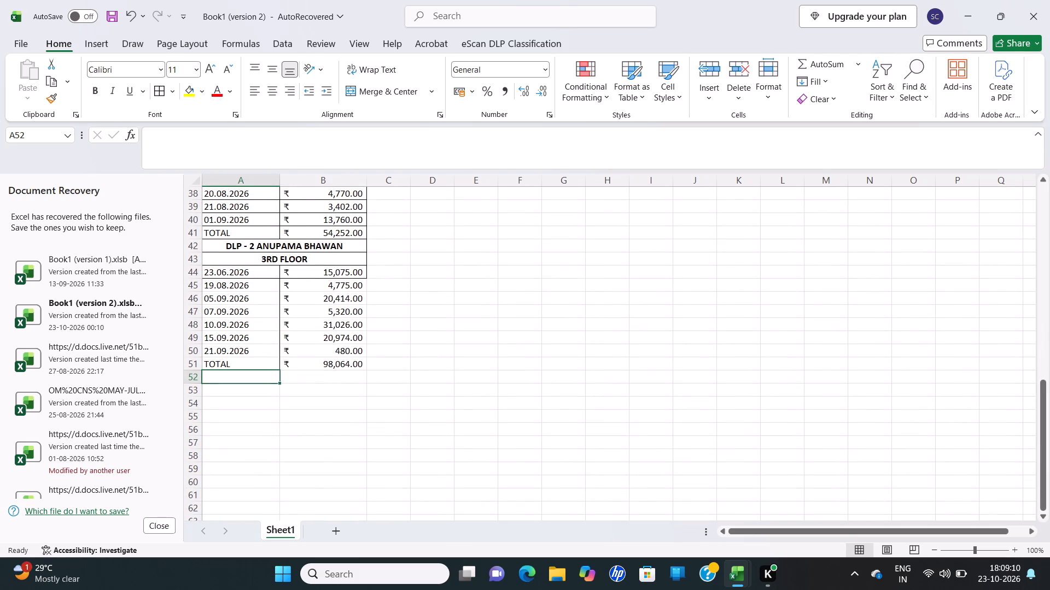
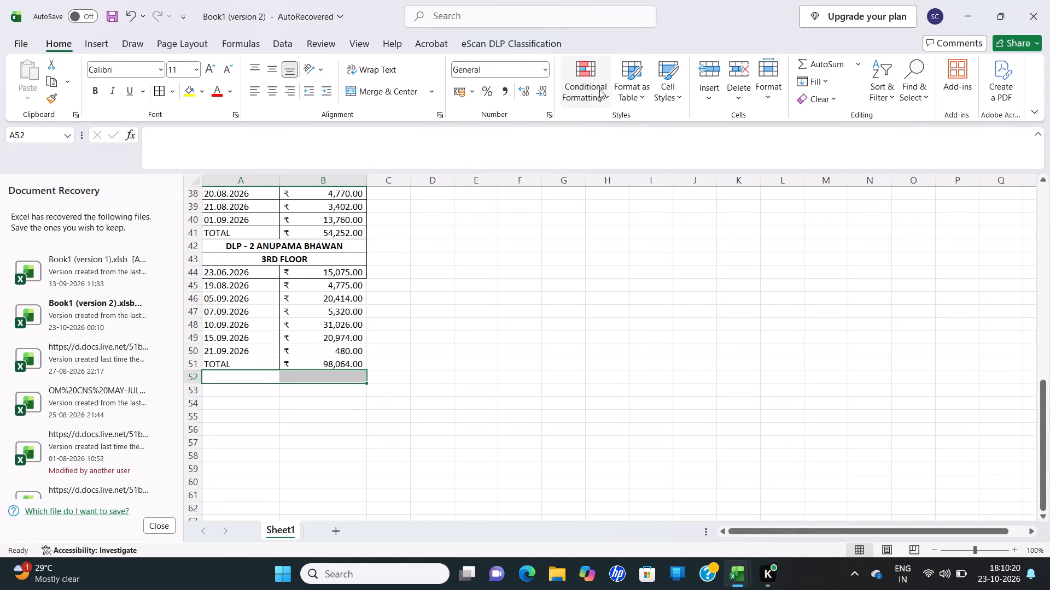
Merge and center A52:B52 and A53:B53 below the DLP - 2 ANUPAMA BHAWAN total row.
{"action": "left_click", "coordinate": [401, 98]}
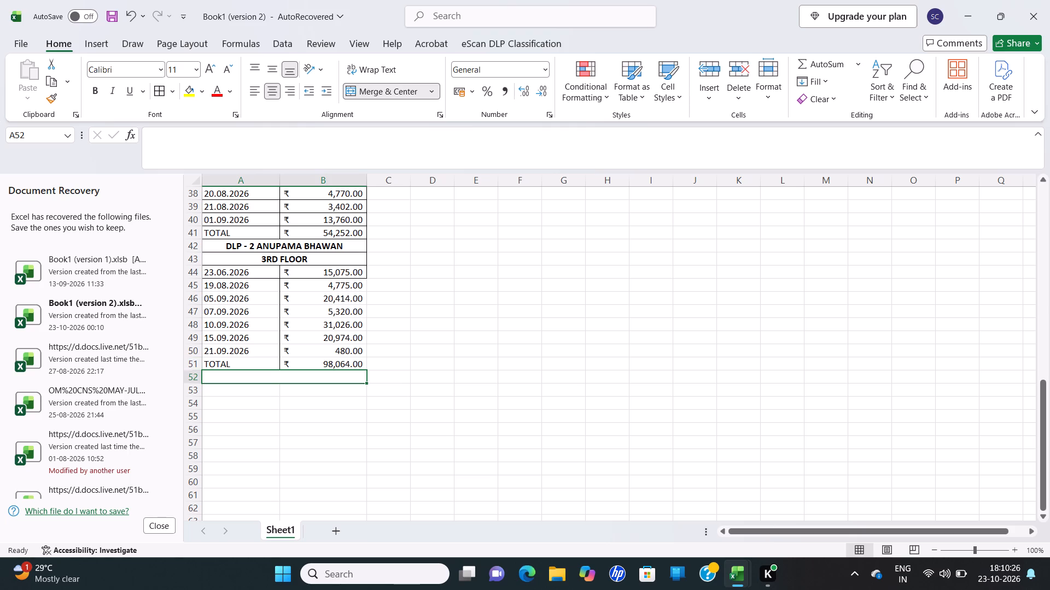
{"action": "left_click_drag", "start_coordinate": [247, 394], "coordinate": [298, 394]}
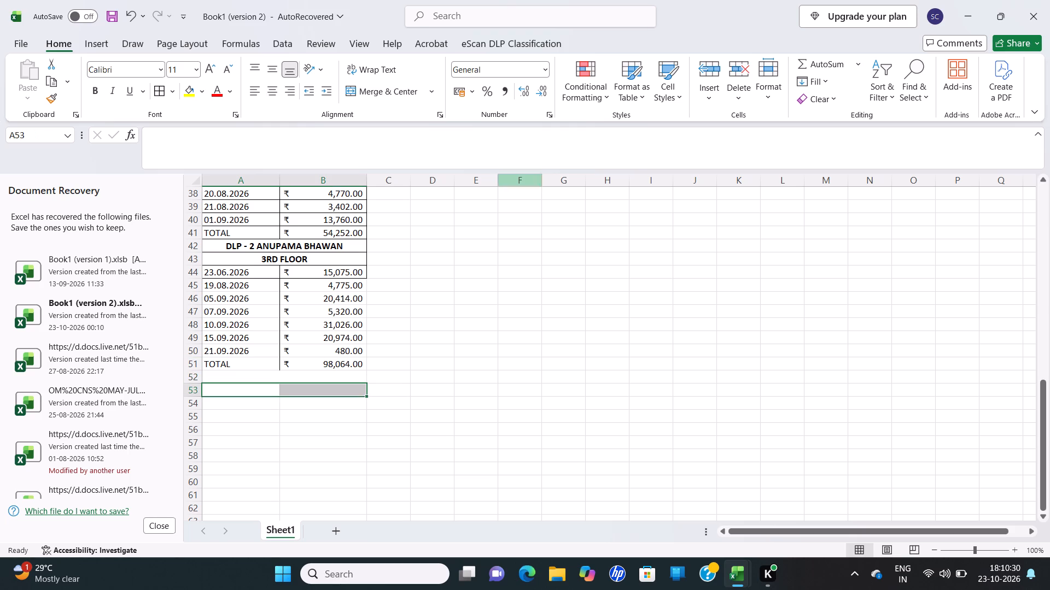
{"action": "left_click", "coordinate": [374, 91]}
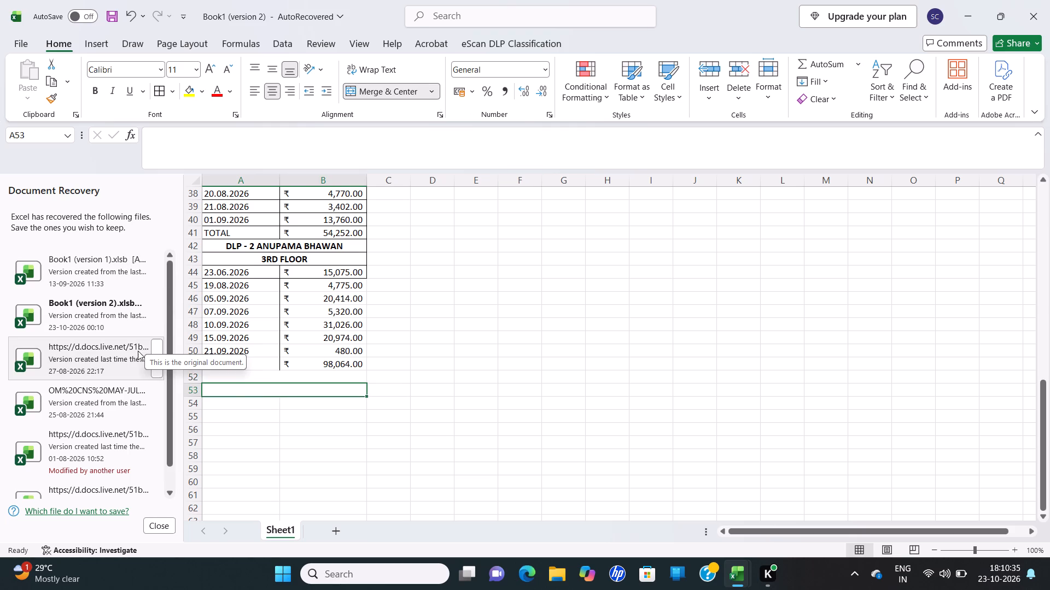
Copy the DREAMLAND, CLASSIC RESTURANT, RISHRA block (A42:B46) from the OM CNS MAY-JUL workbook into Book1 (version 2) at A52.
{"action": "left_click", "coordinate": [118, 398]}
{"action": "scroll", "coordinate": [446, 388], "scroll_direction": "down", "scroll_amount": 2}
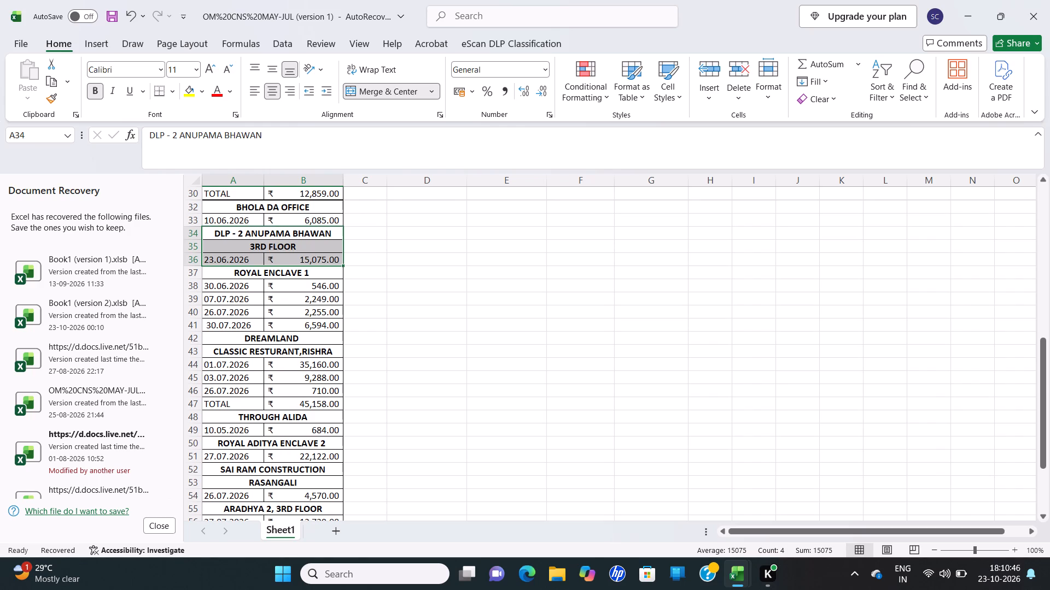
{"action": "left_click_drag", "start_coordinate": [283, 342], "coordinate": [281, 390]}
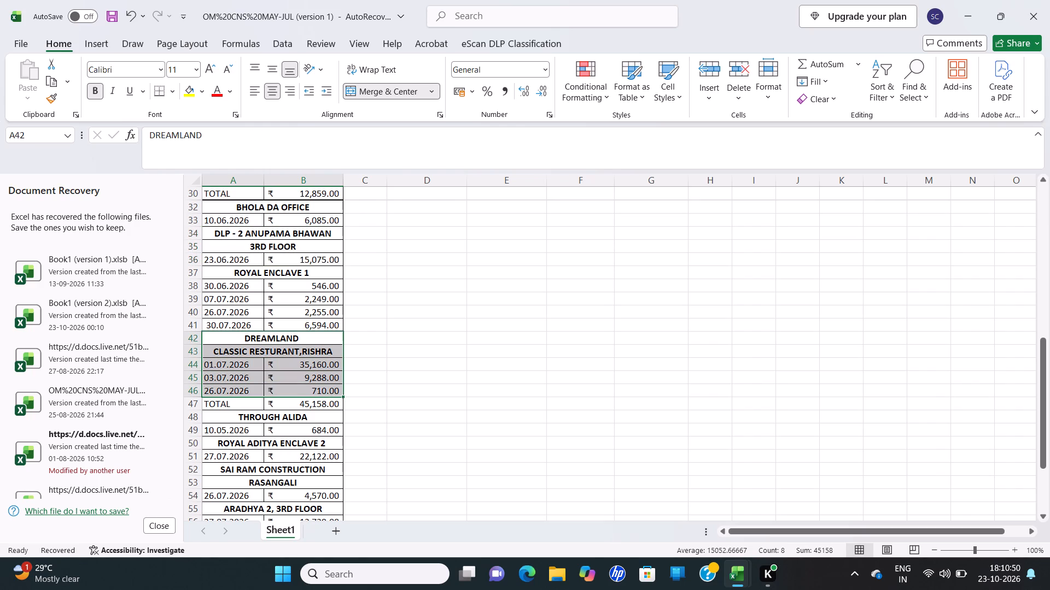
{"action": "key", "text": "ctrl+c"}
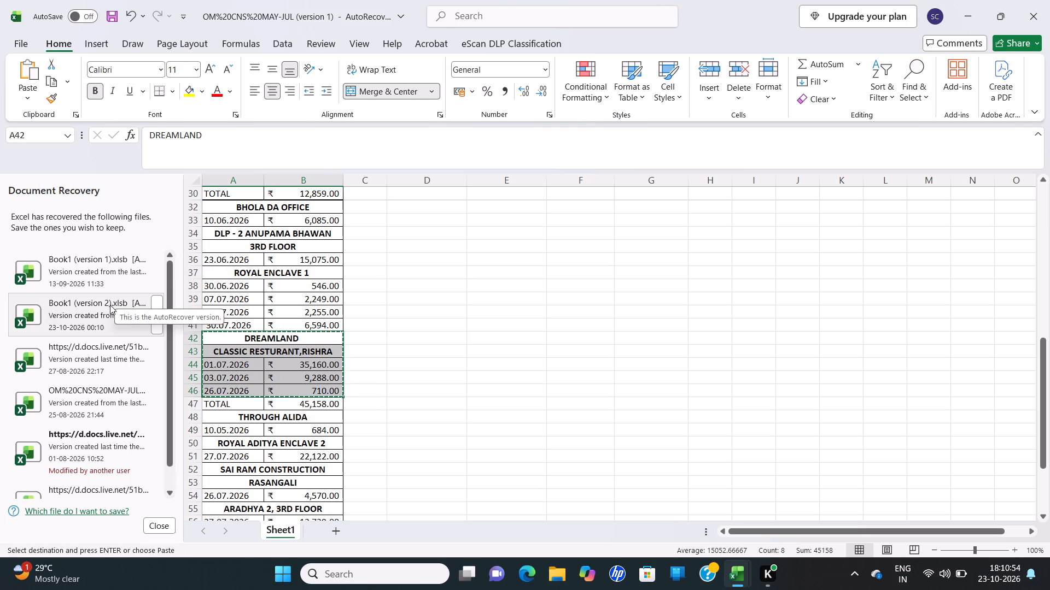
{"action": "left_click", "coordinate": [109, 305]}
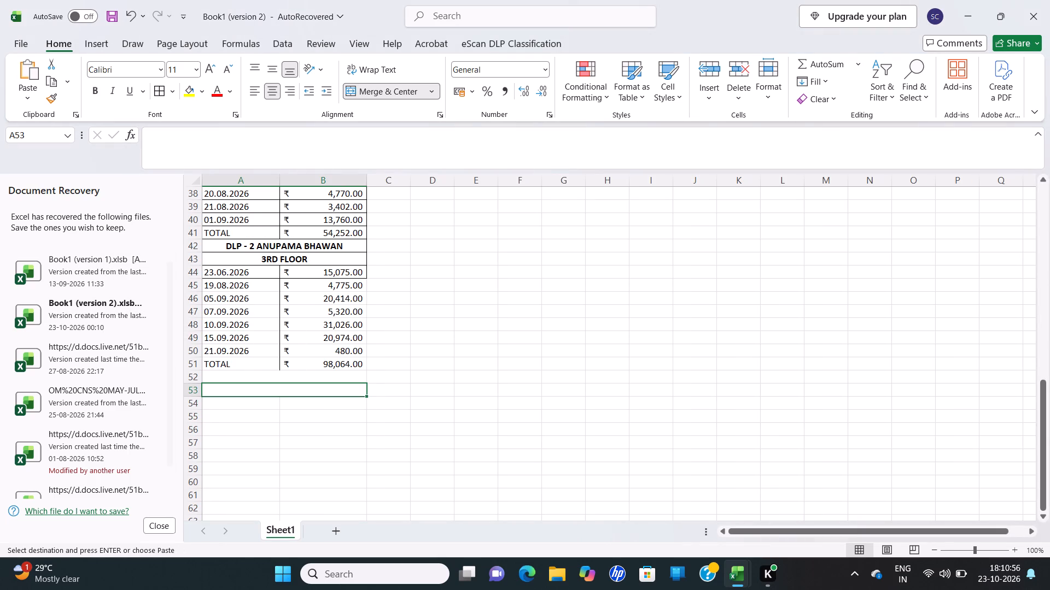
{"action": "left_click", "coordinate": [291, 373]}
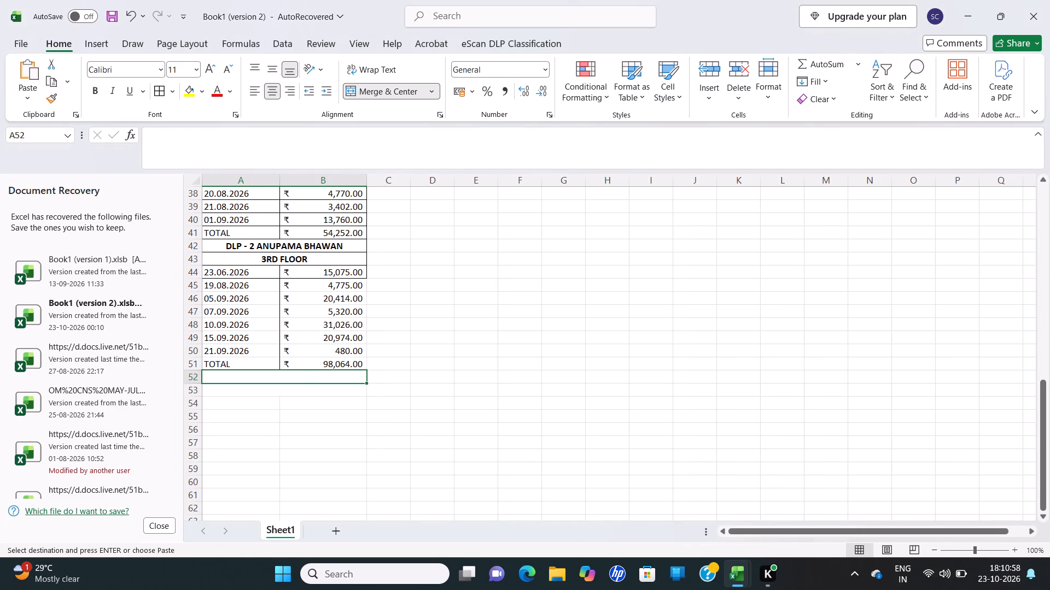
{"action": "key", "text": "ctrl+v"}
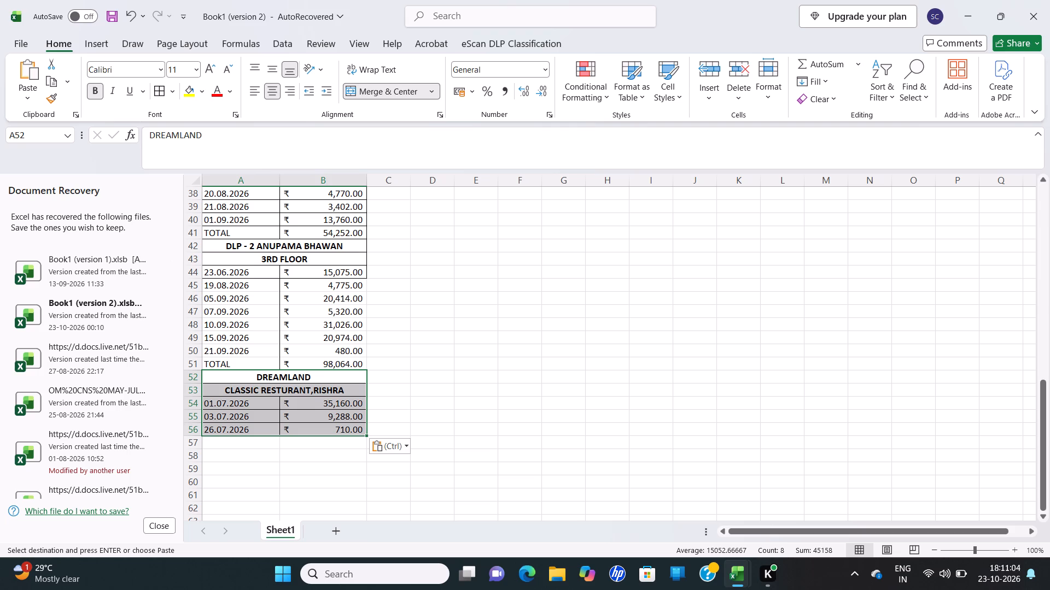
Apply all borders to the DLP - 2 ANUPAMA BHAWAN rows A45:B51, including the total row.
{"action": "scroll", "coordinate": [279, 256], "scroll_direction": "right", "scroll_amount": 1}
{"action": "left_click_drag", "start_coordinate": [291, 287], "coordinate": [295, 353]}
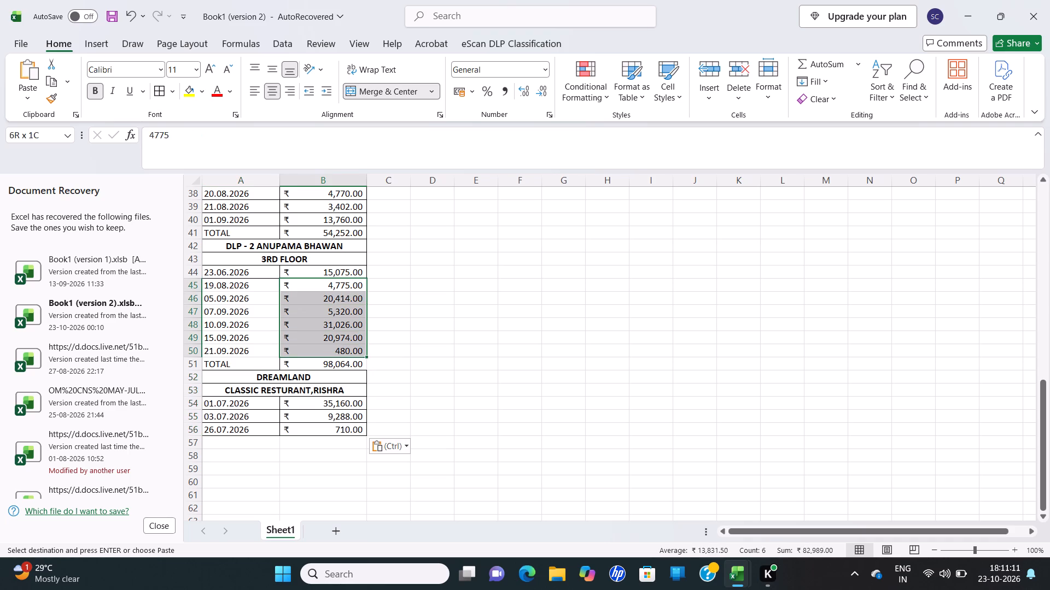
{"action": "left_click_drag", "start_coordinate": [295, 353], "coordinate": [237, 351]}
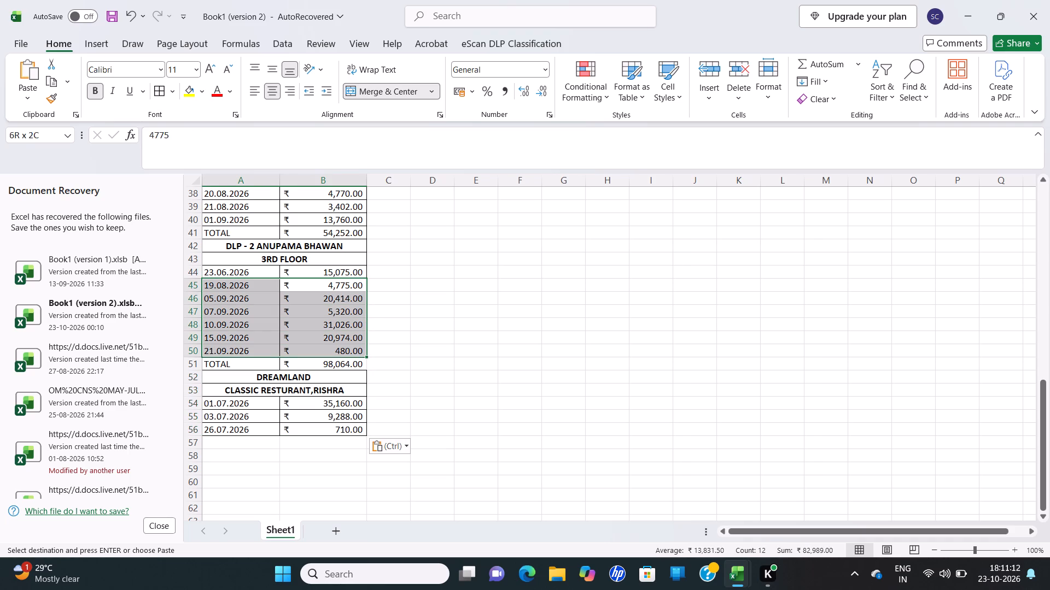
{"action": "left_click_drag", "start_coordinate": [237, 351], "coordinate": [240, 367]}
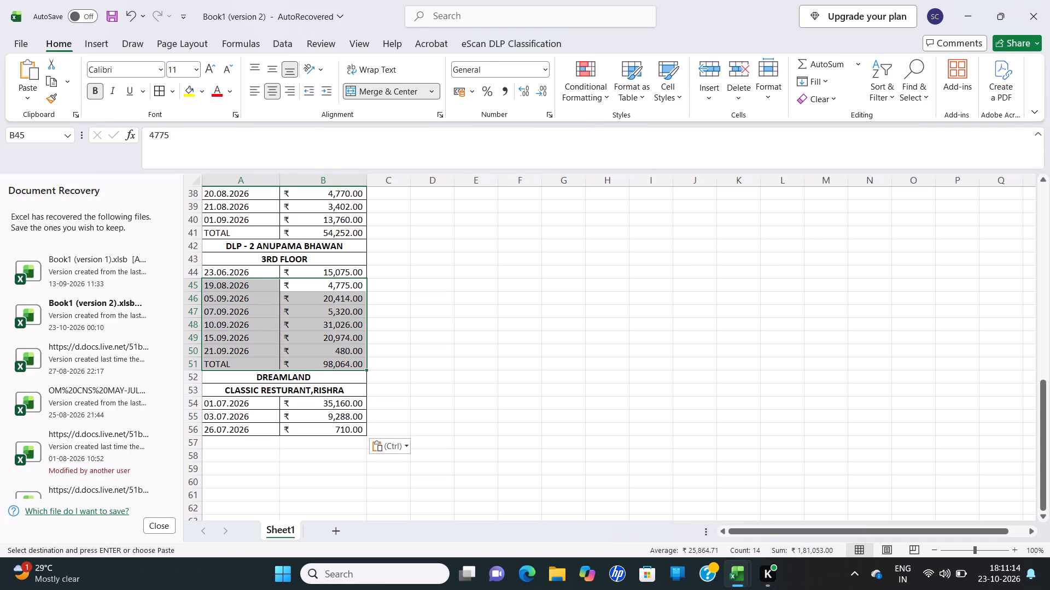
{"action": "left_click", "coordinate": [163, 92]}
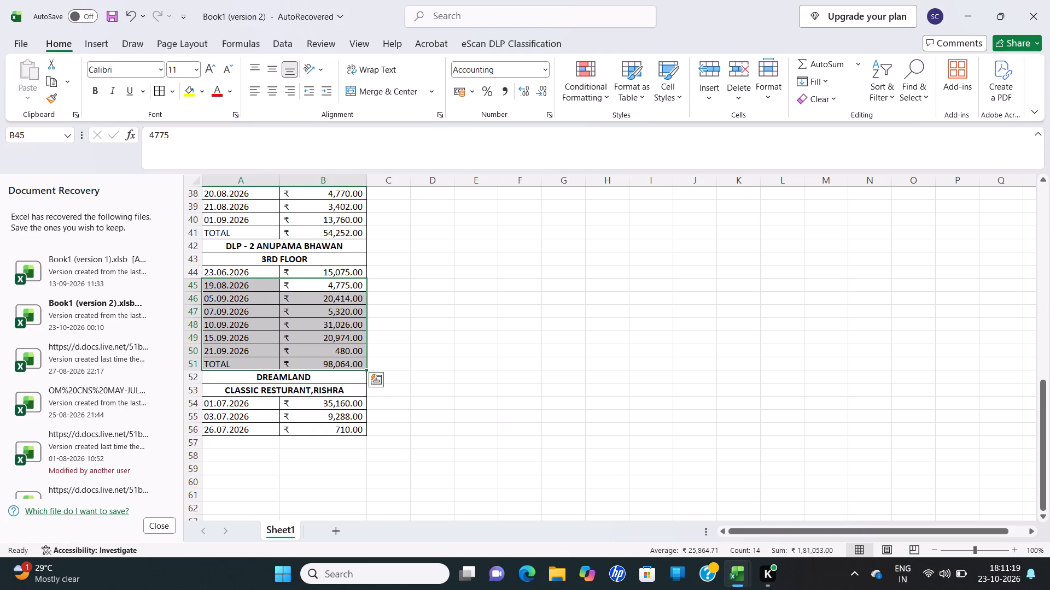
Set the DREAMLAND amount for 26.07.2026 in B56 to 694.
{"action": "left_click", "coordinate": [339, 429]}
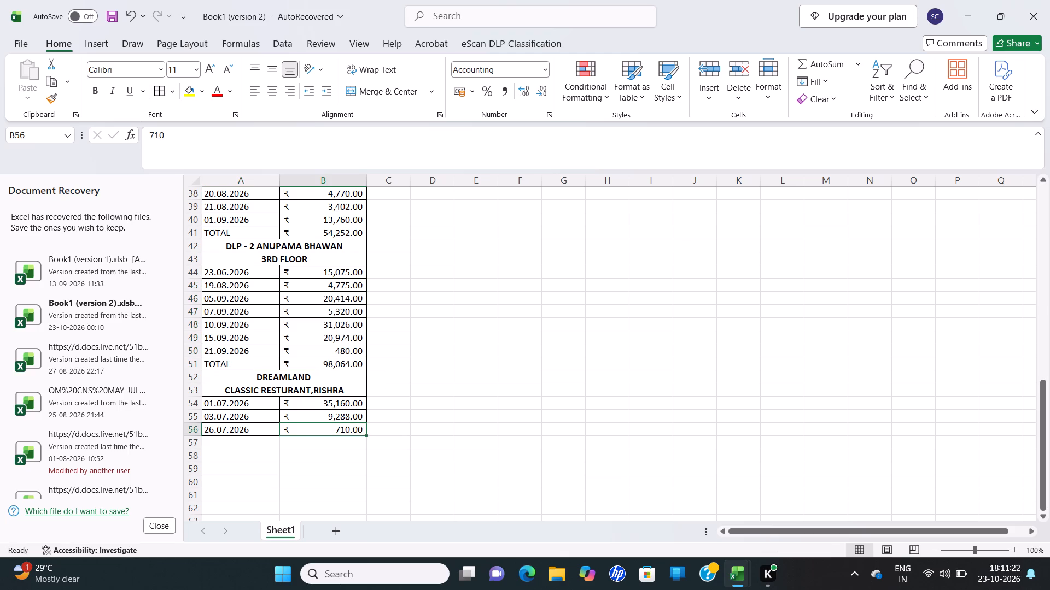
{"action": "type", "text": "694"}
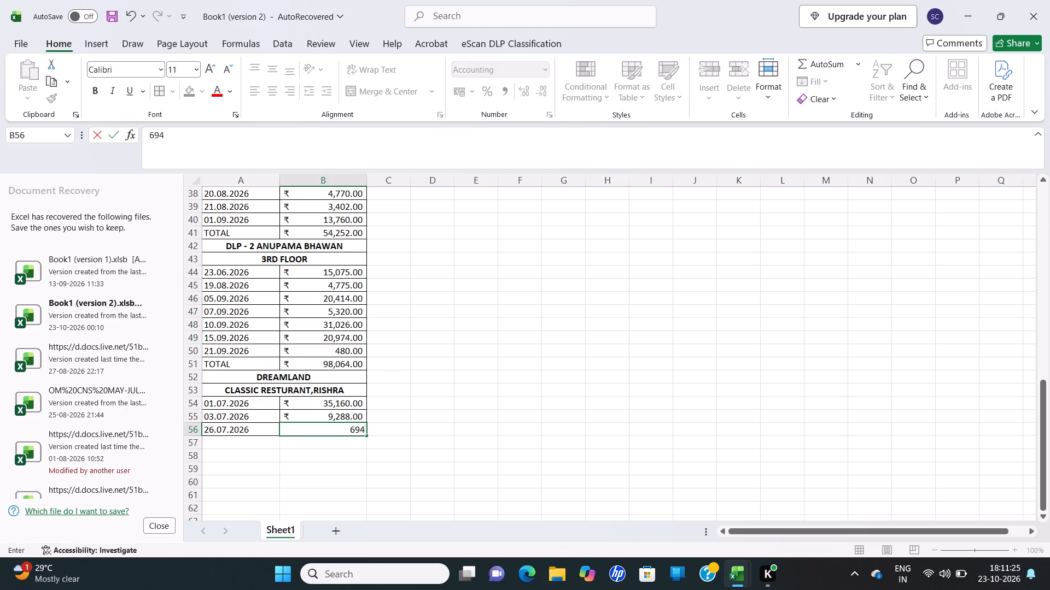
{"action": "key", "text": "Return"}
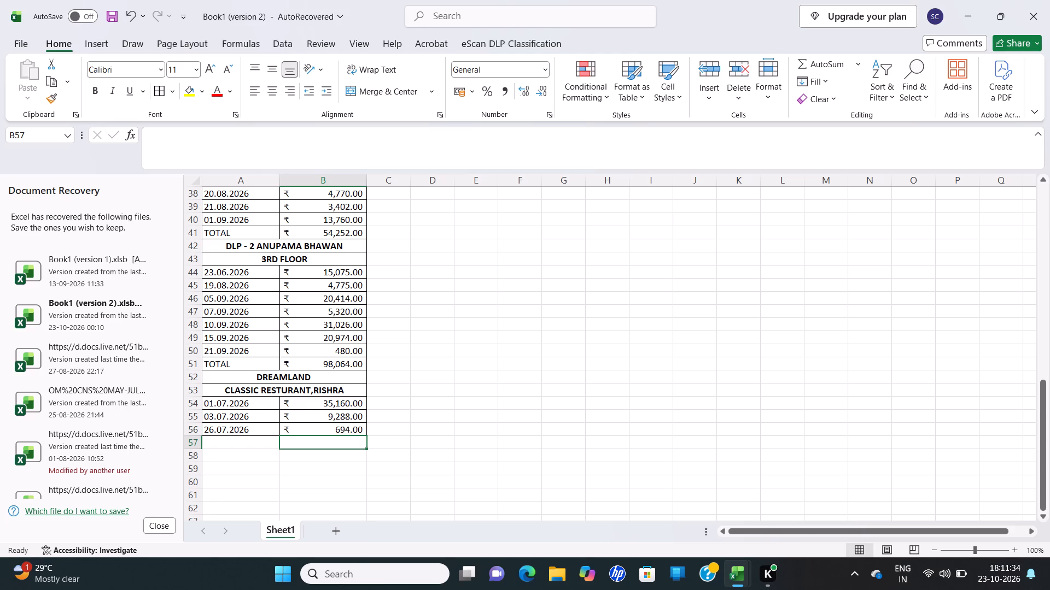
Add two DREAMLAND entries in rows 57 and 58: 28.09.2026 with 12550 and 01.10.2026 with 24330.
{"action": "left_click", "coordinate": [230, 441]}
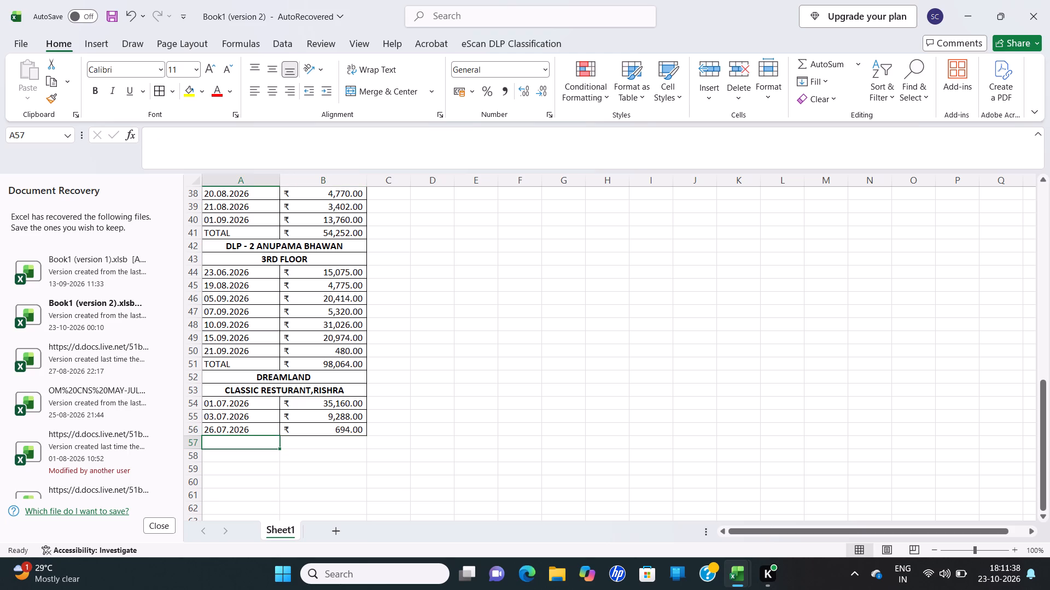
{"action": "type", "text": "28"}
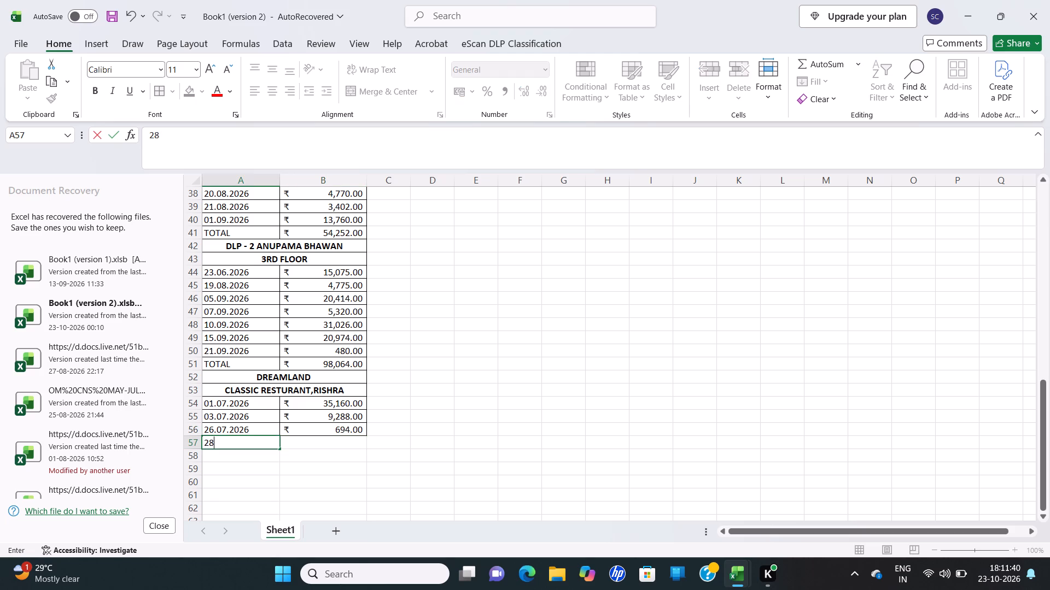
{"action": "type", "text": ".09."}
{"action": "type", "text": "2026"}
{"action": "key", "text": "Return"}
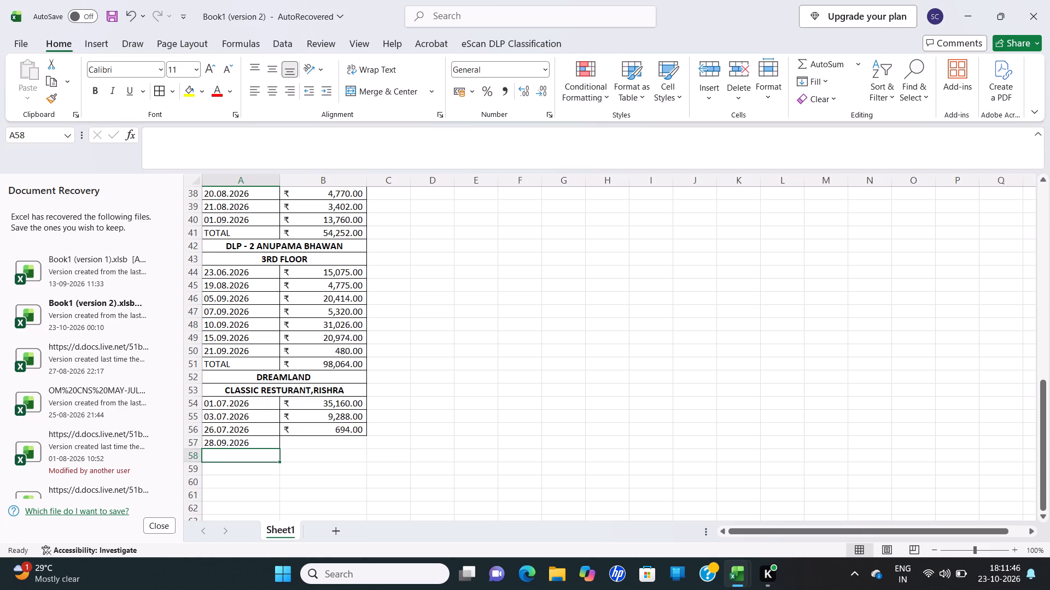
{"action": "type", "text": "01"}
{"action": "type", "text": ".10.2026"}
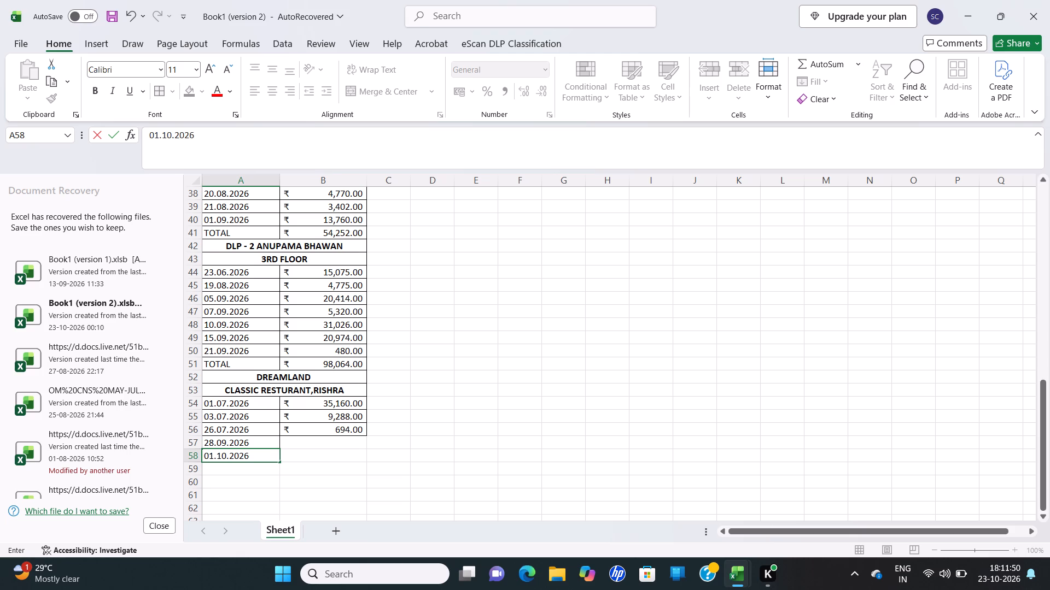
{"action": "key", "text": "Right"}
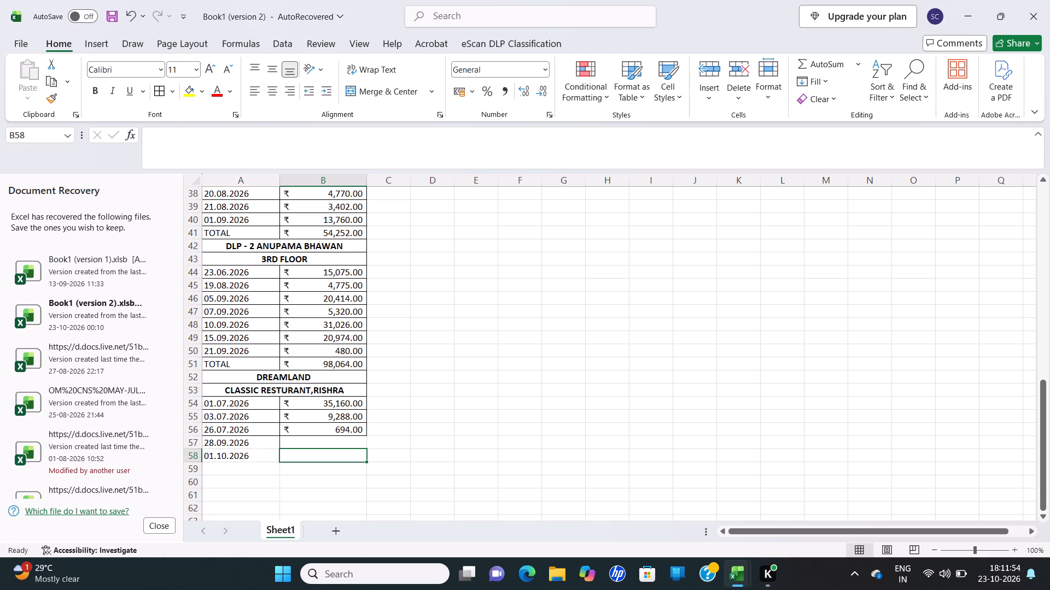
{"action": "type", "text": "24330"}
{"action": "key", "text": "Up"}
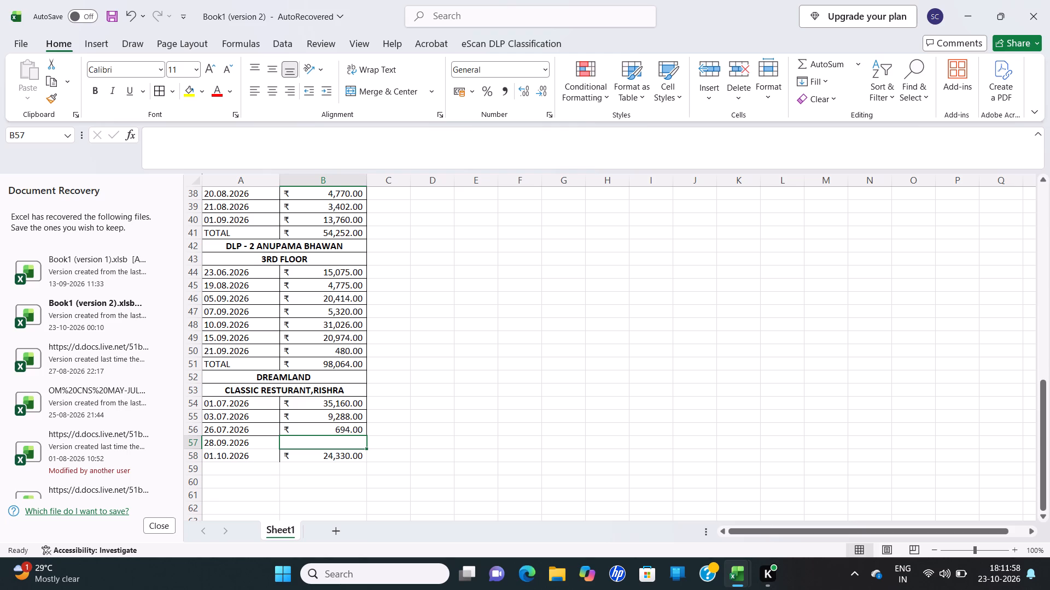
{"action": "type", "text": "12550"}
{"action": "key", "text": "Return"}
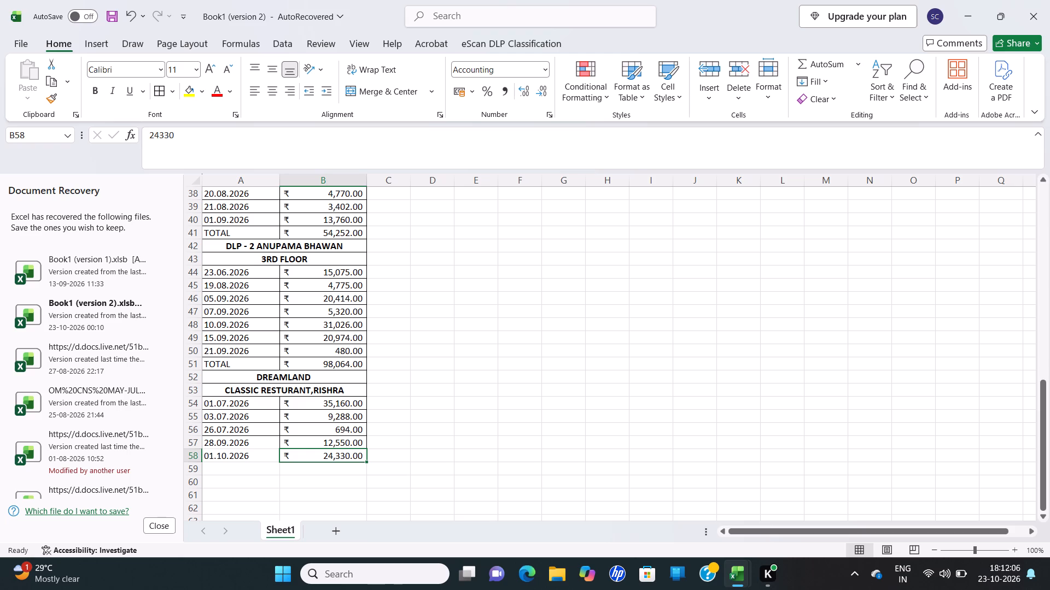
Add a total row for DREAMLAND, with the AutoSum of B54:B58 in B59 and the label TOTAL in A59.
{"action": "left_click_drag", "start_coordinate": [322, 405], "coordinate": [329, 447]}
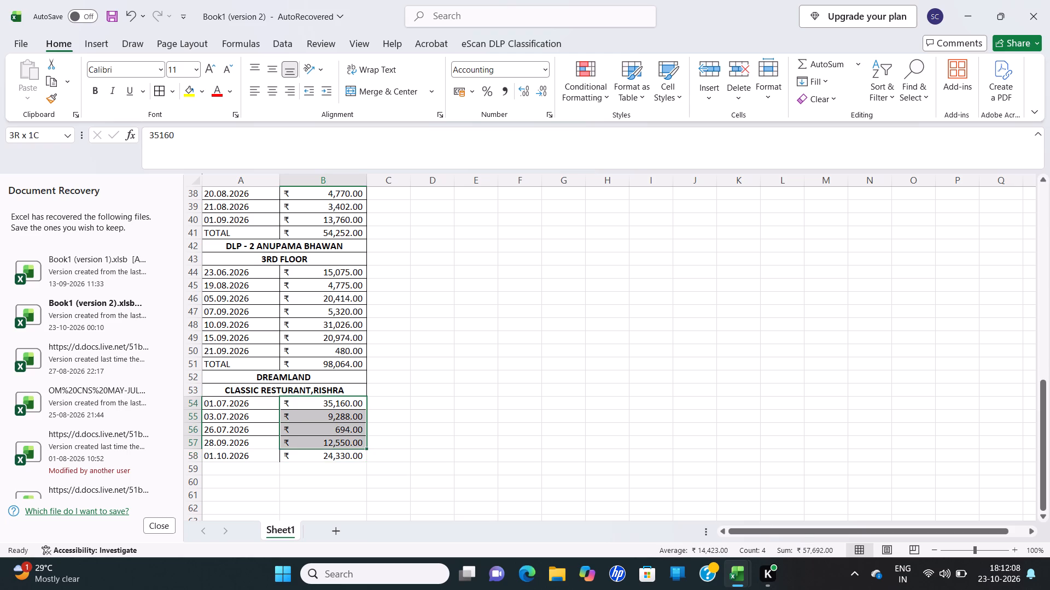
{"action": "left_click_drag", "start_coordinate": [329, 447], "coordinate": [330, 451]}
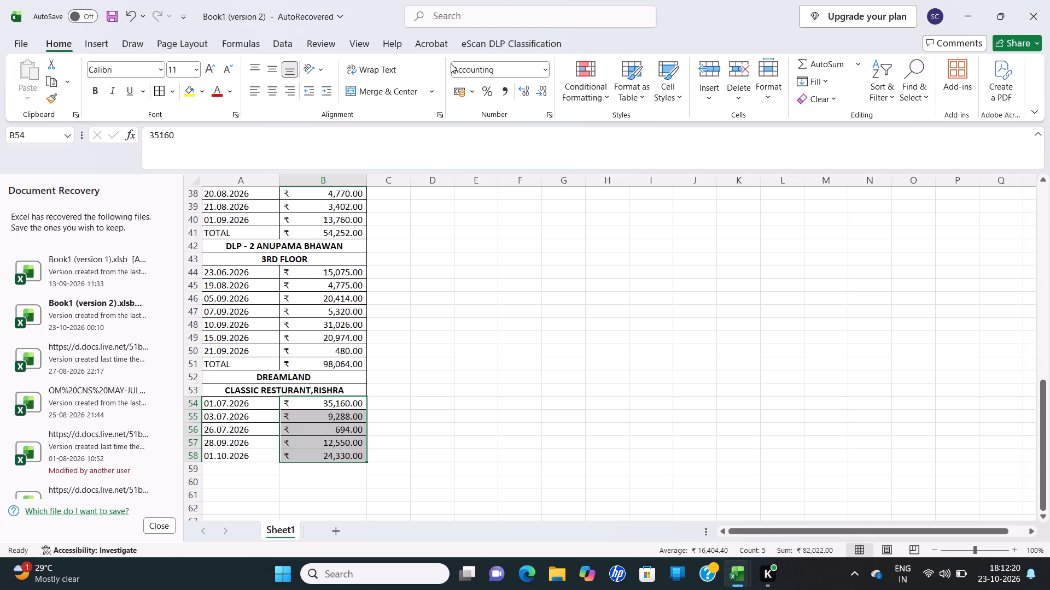
{"action": "left_click", "coordinate": [820, 68]}
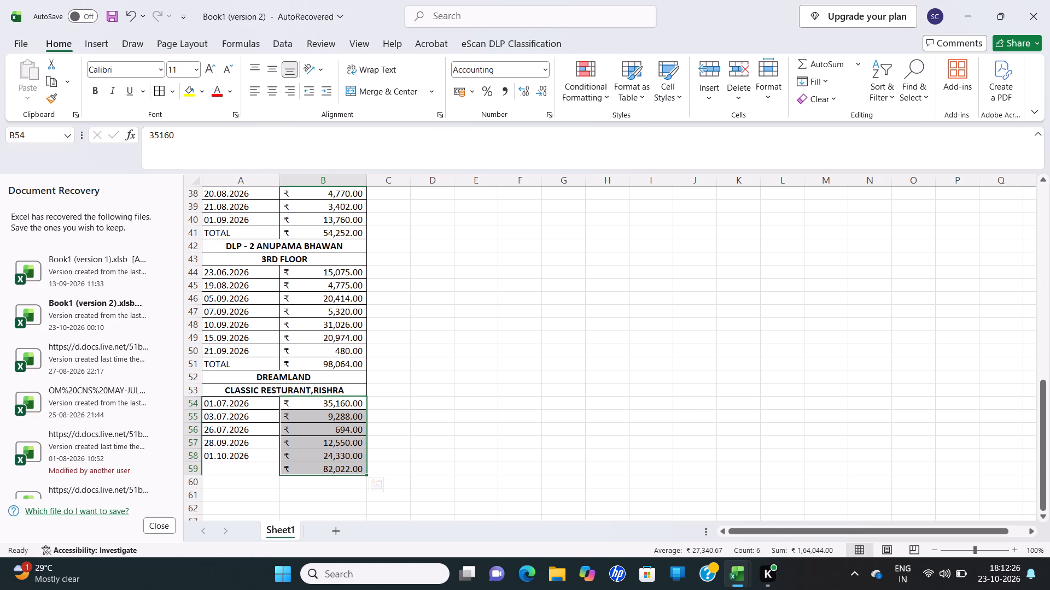
{"action": "left_click", "coordinate": [231, 465]}
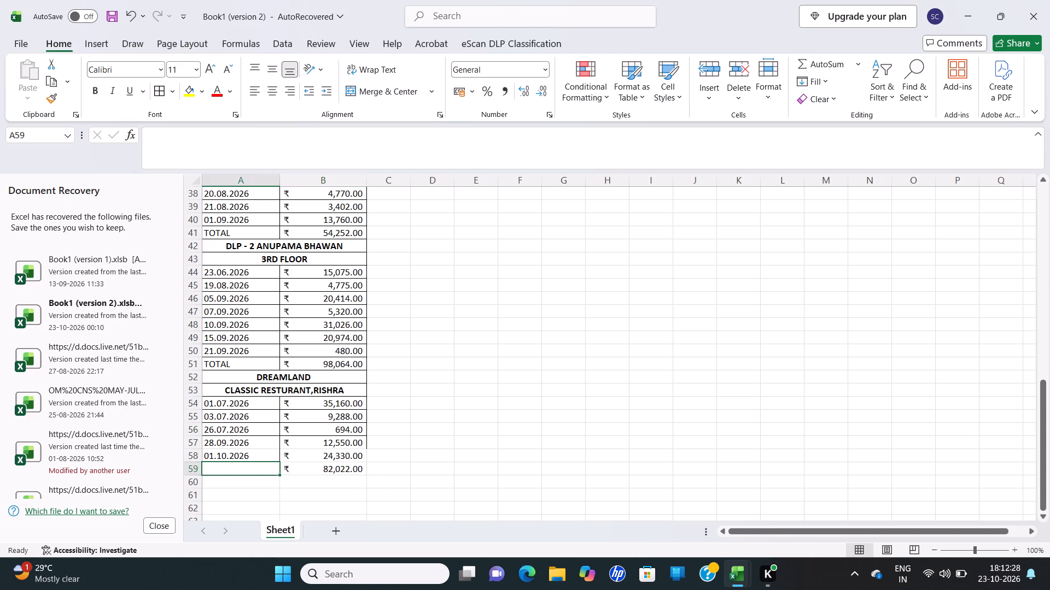
{"action": "key", "text": "t"}
{"action": "type", "text": "OT"}
{"action": "key", "text": "Return"}
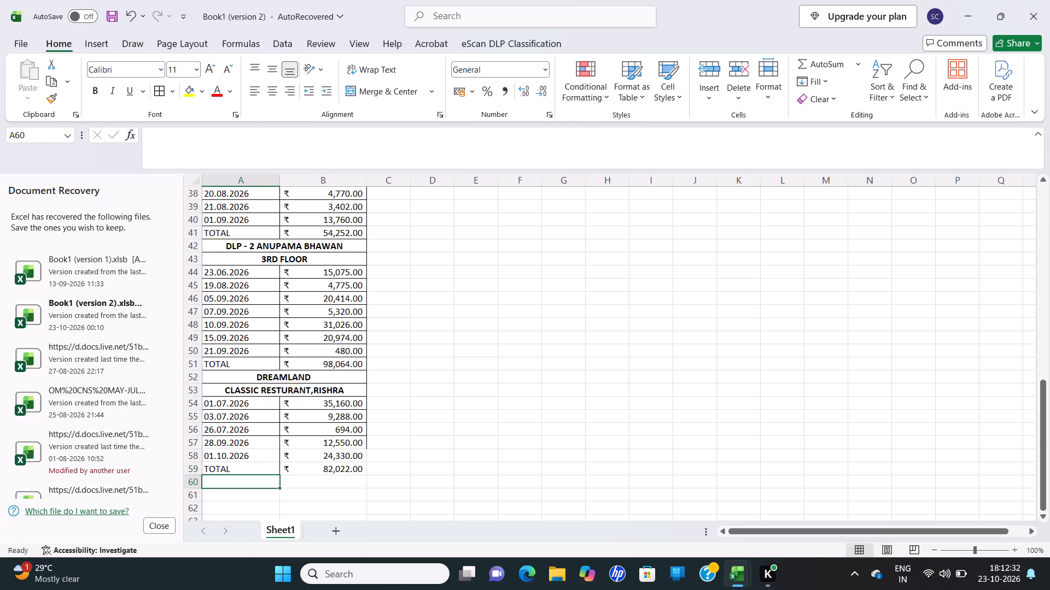
Apply all borders to the new DREAMLAND rows and total row, A57:B59.
{"action": "left_click_drag", "start_coordinate": [272, 443], "coordinate": [319, 468]}
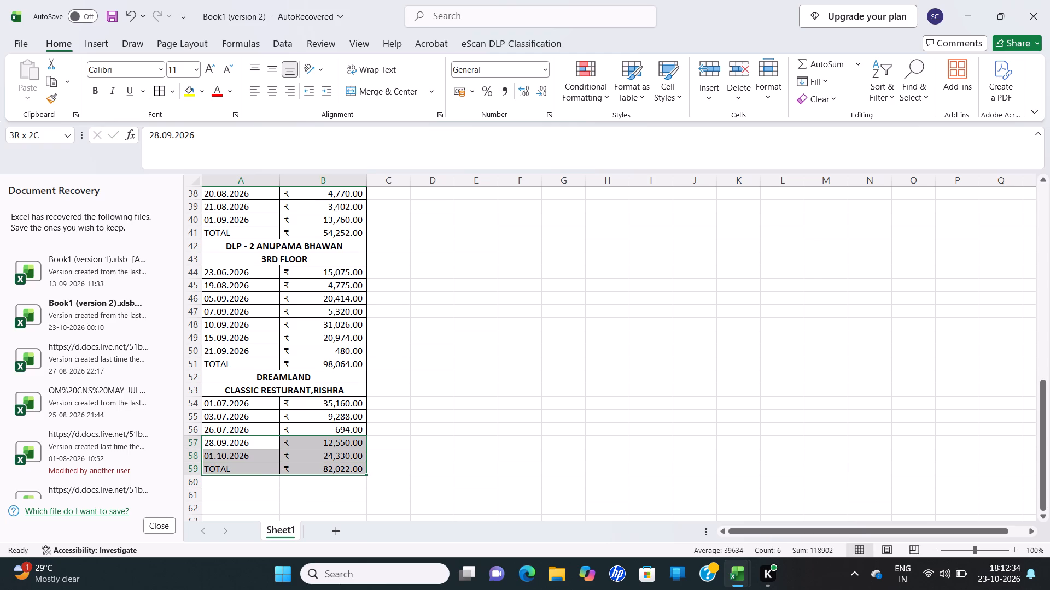
{"action": "left_click_drag", "start_coordinate": [319, 468], "coordinate": [319, 468]}
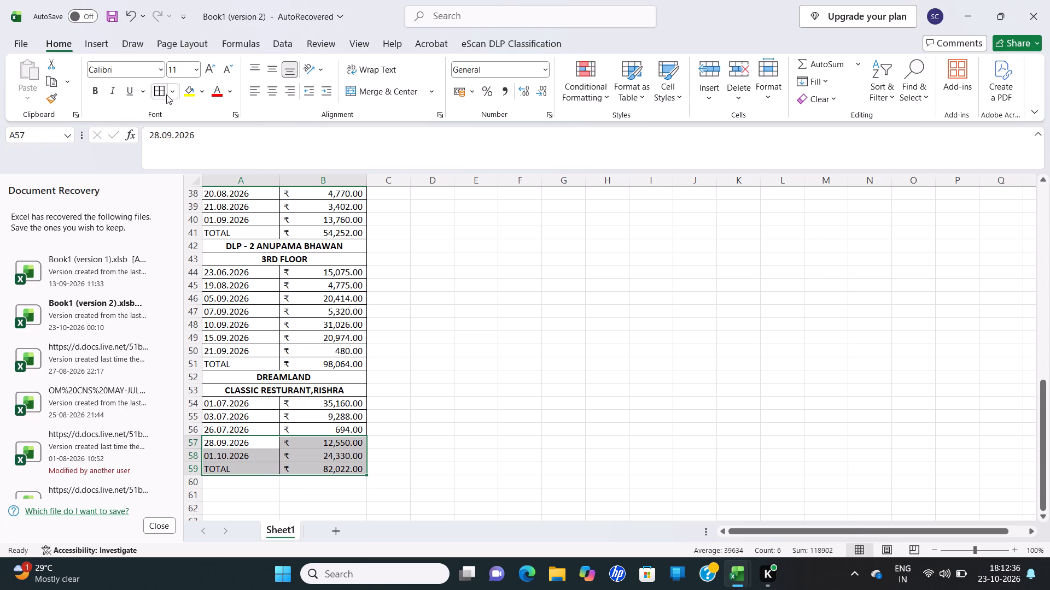
{"action": "left_click", "coordinate": [165, 95]}
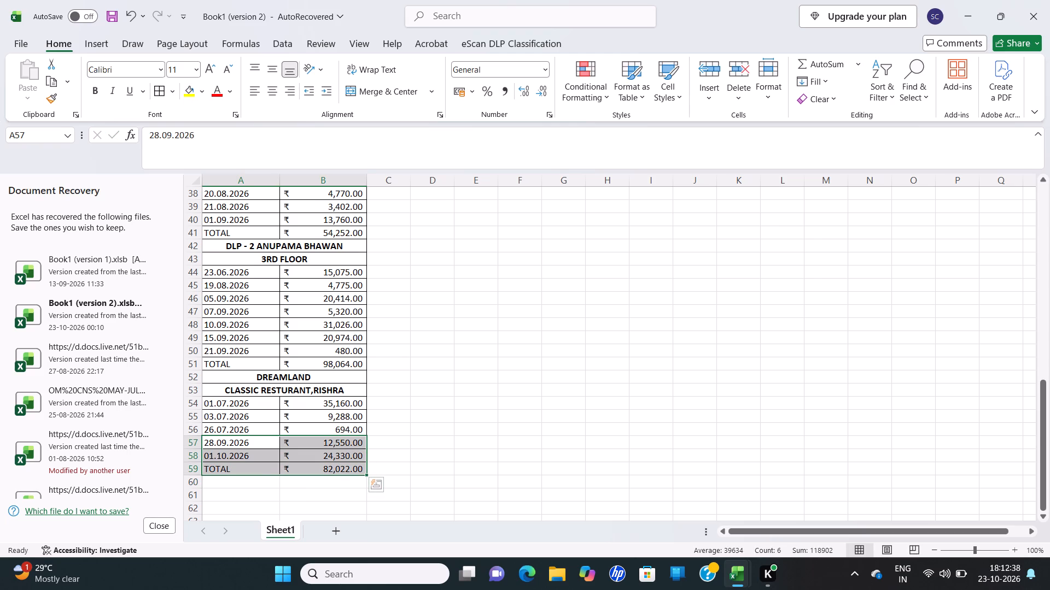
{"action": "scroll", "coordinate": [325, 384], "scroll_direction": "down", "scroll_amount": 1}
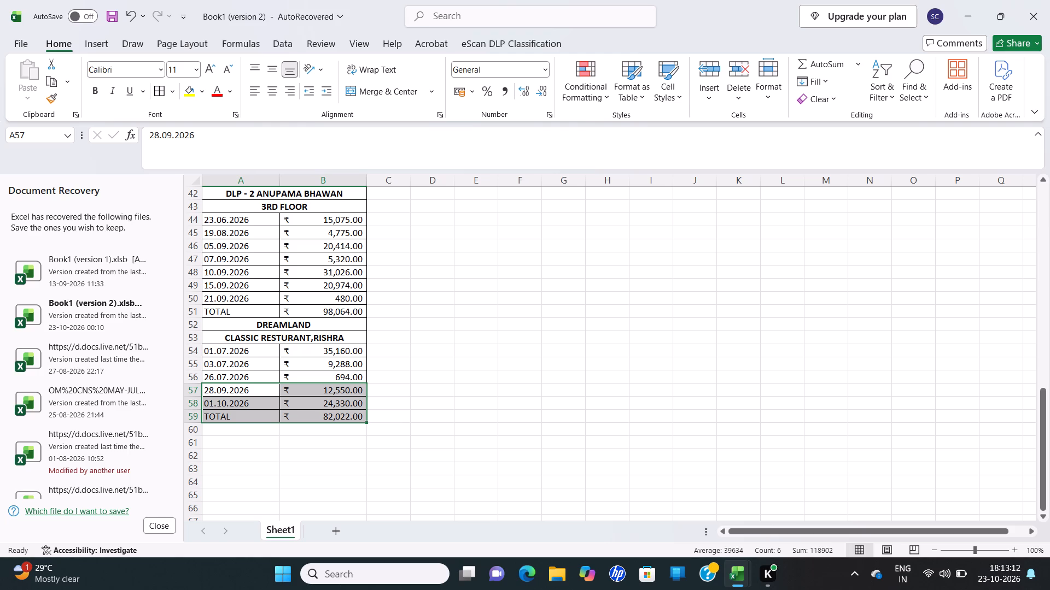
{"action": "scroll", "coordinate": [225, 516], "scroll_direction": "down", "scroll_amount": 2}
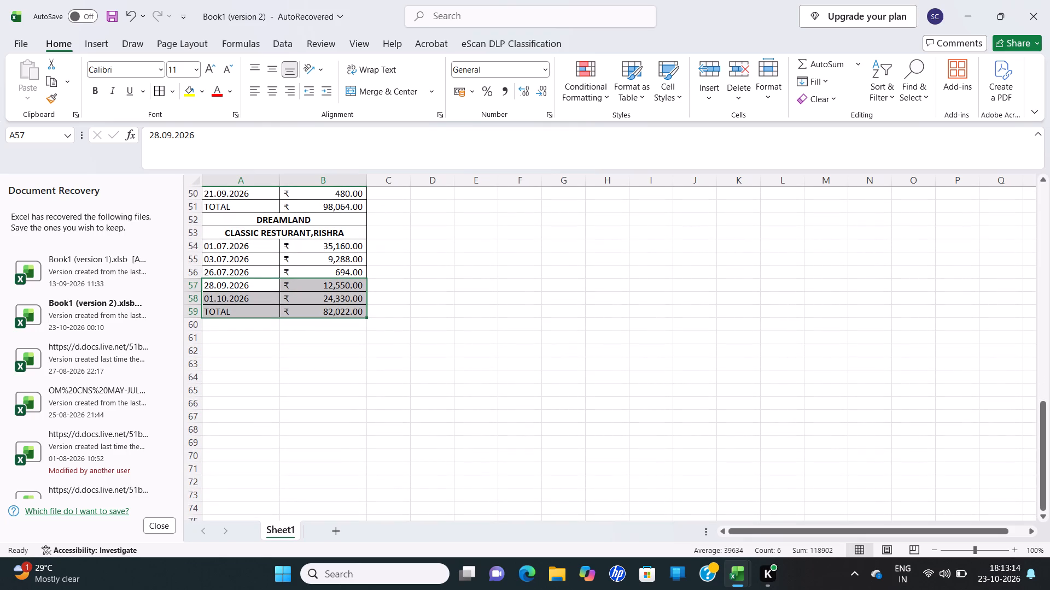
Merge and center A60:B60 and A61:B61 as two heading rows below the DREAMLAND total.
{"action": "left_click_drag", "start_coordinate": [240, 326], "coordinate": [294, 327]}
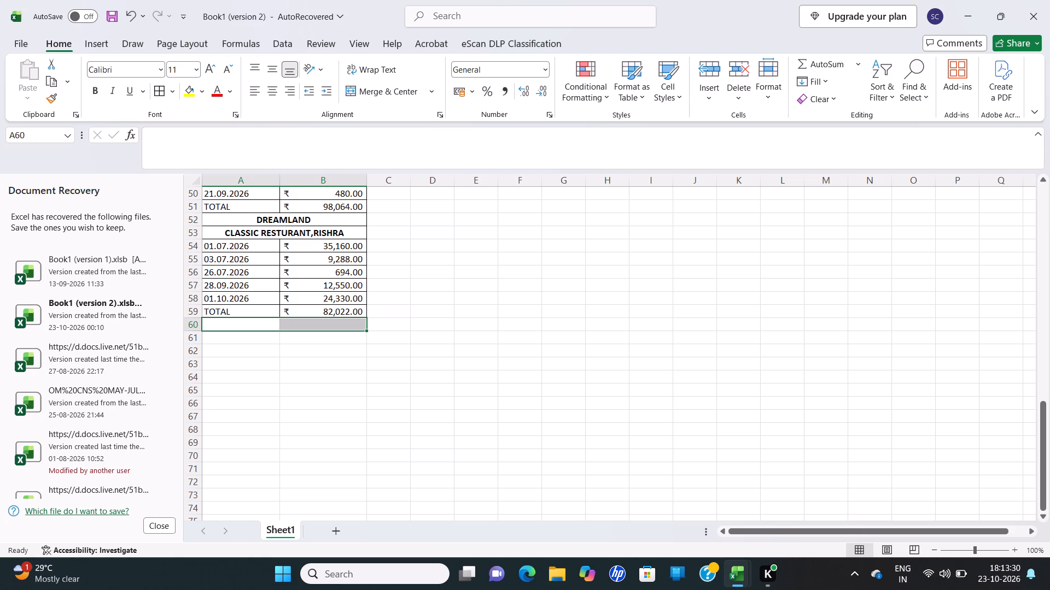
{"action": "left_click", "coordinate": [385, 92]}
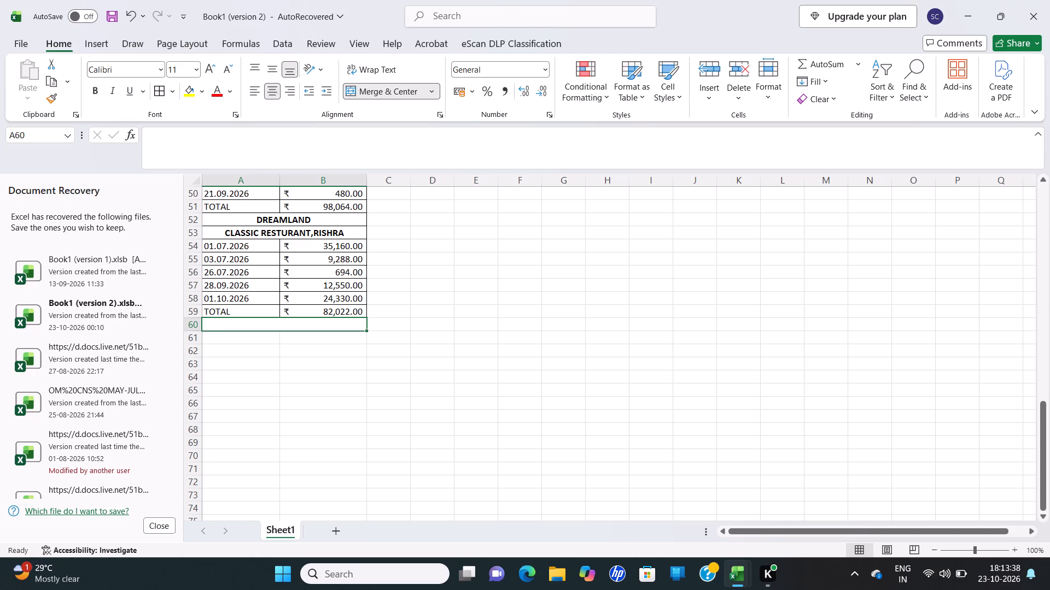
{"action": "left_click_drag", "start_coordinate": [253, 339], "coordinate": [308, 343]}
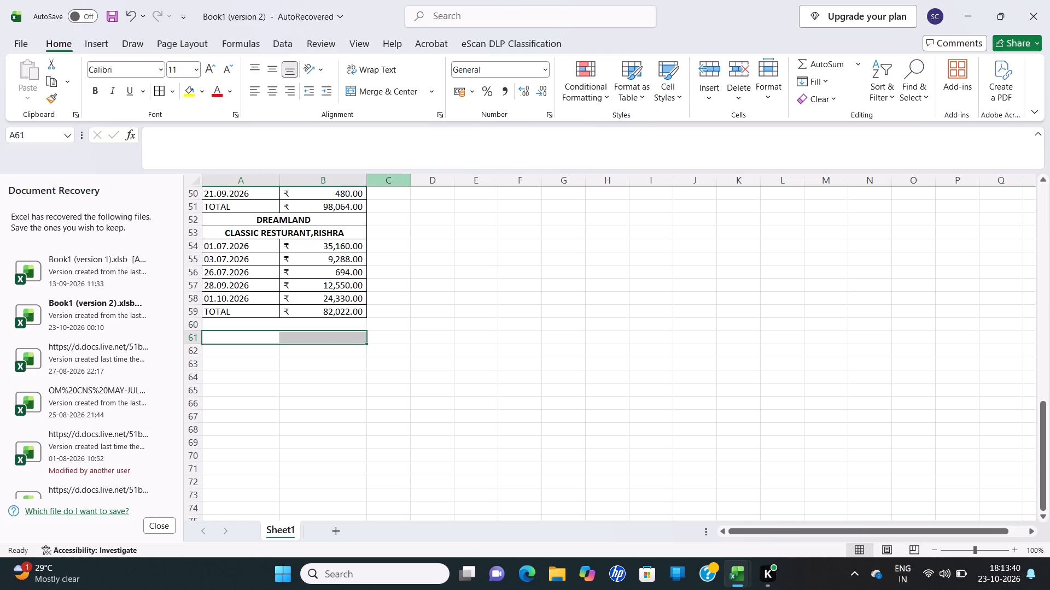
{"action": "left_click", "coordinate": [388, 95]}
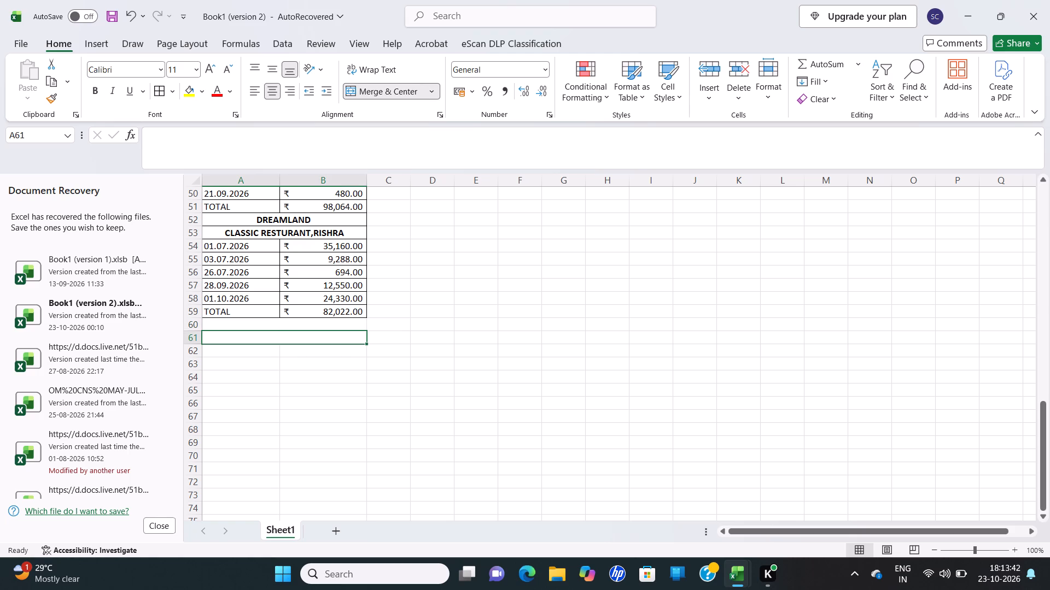
Copy the SAI RAM CONSTRUCTION, RASANGALI block A52:B54 from the MAY-JUL workbook into Book1 (version 2) at A60.
{"action": "left_click", "coordinate": [264, 323]}
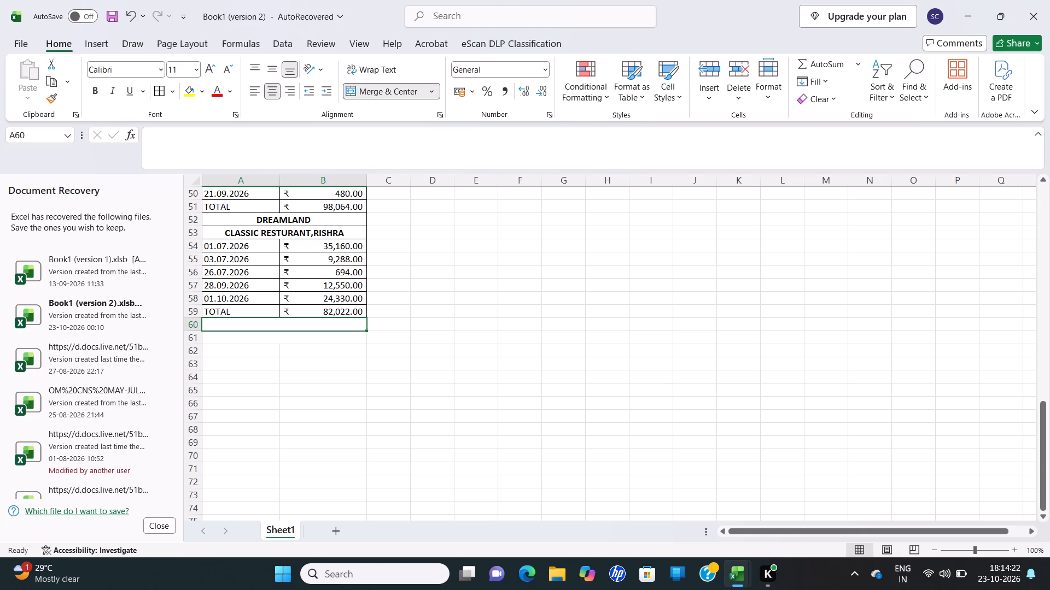
{"action": "left_click", "coordinate": [109, 406]}
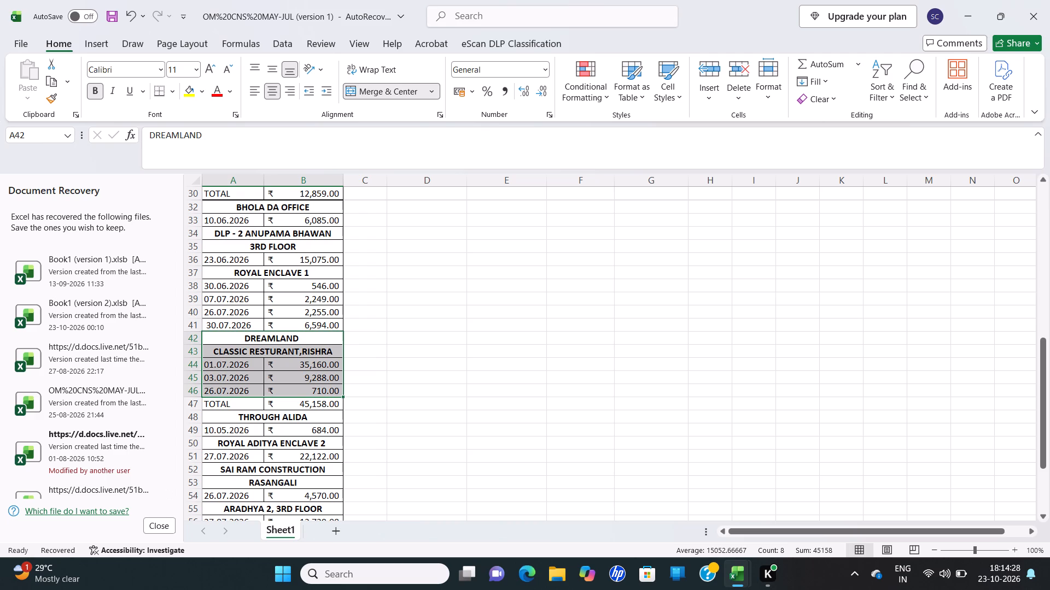
{"action": "scroll", "coordinate": [269, 424], "scroll_direction": "down", "scroll_amount": 1}
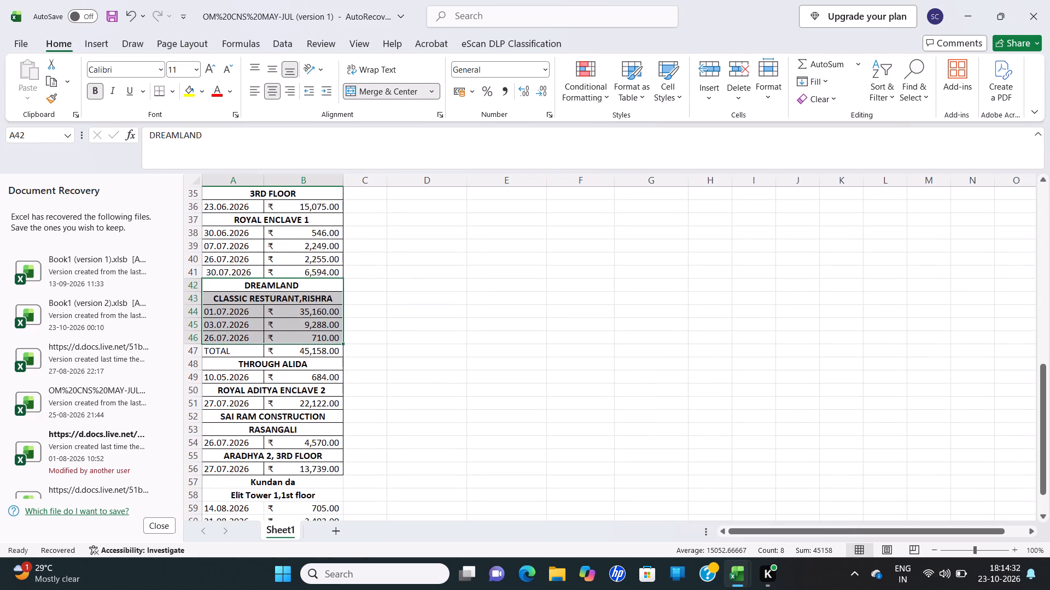
{"action": "left_click_drag", "start_coordinate": [277, 415], "coordinate": [274, 446]}
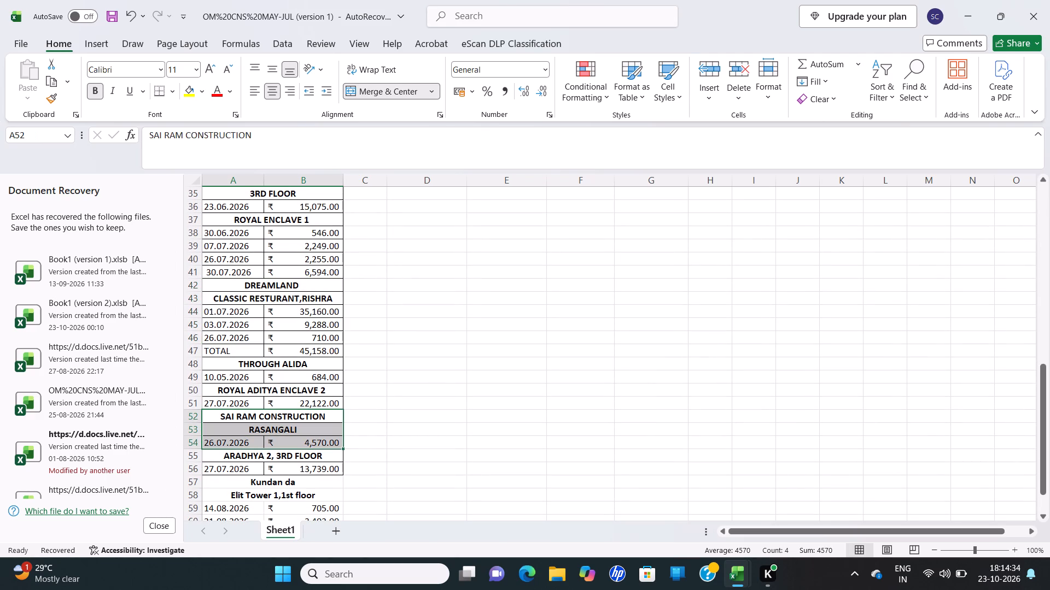
{"action": "key", "text": "ctrl+c"}
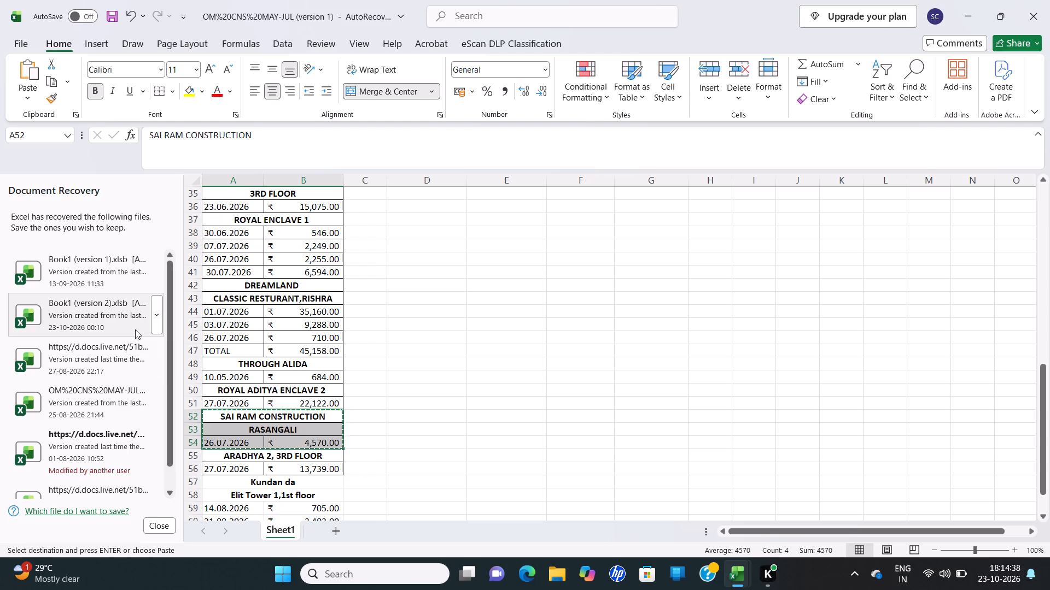
{"action": "left_click", "coordinate": [93, 322]}
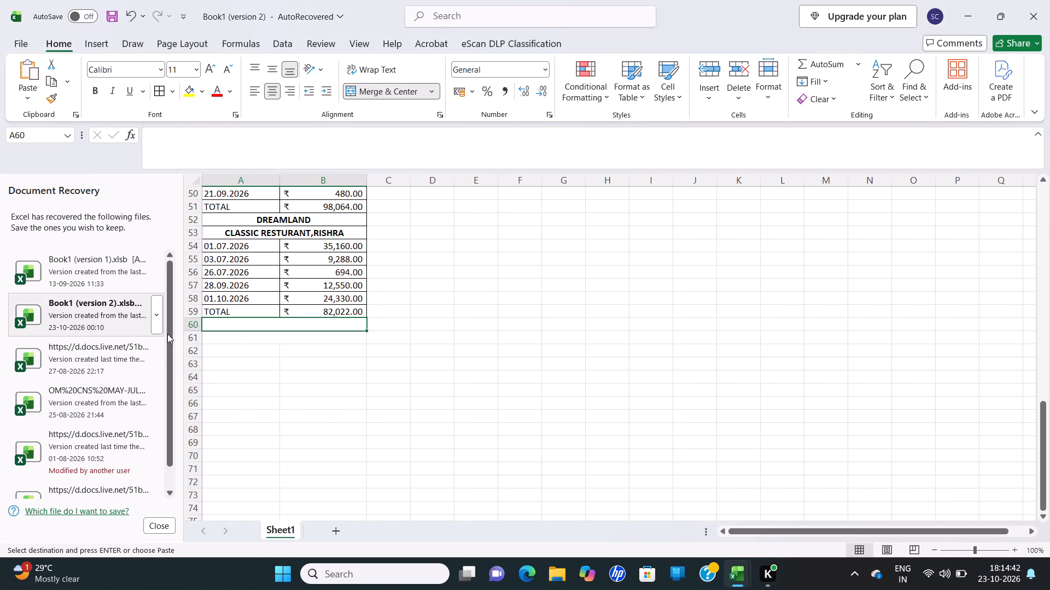
{"action": "key", "text": "ctrl+v"}
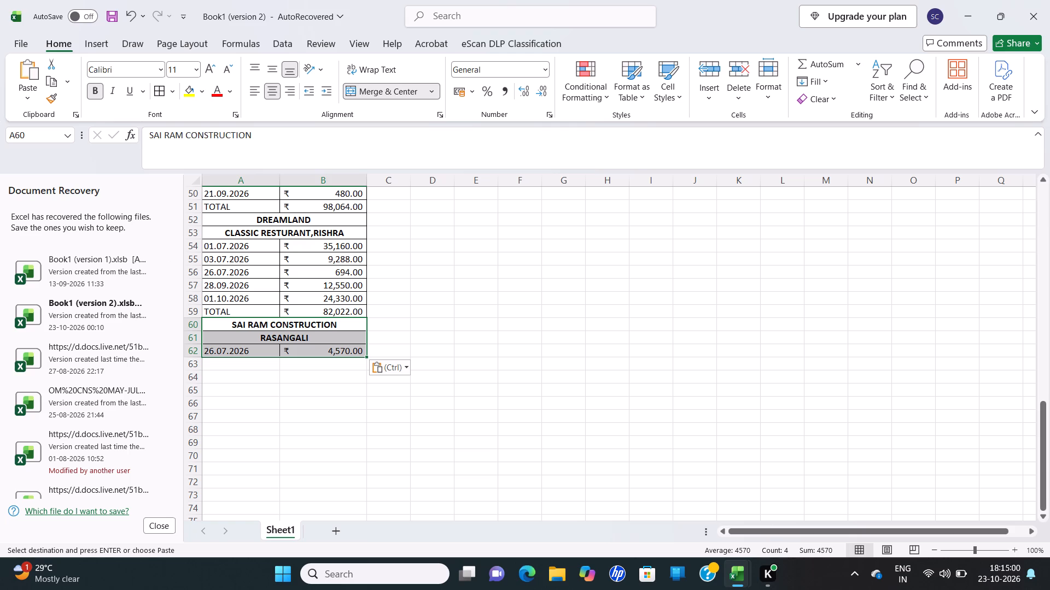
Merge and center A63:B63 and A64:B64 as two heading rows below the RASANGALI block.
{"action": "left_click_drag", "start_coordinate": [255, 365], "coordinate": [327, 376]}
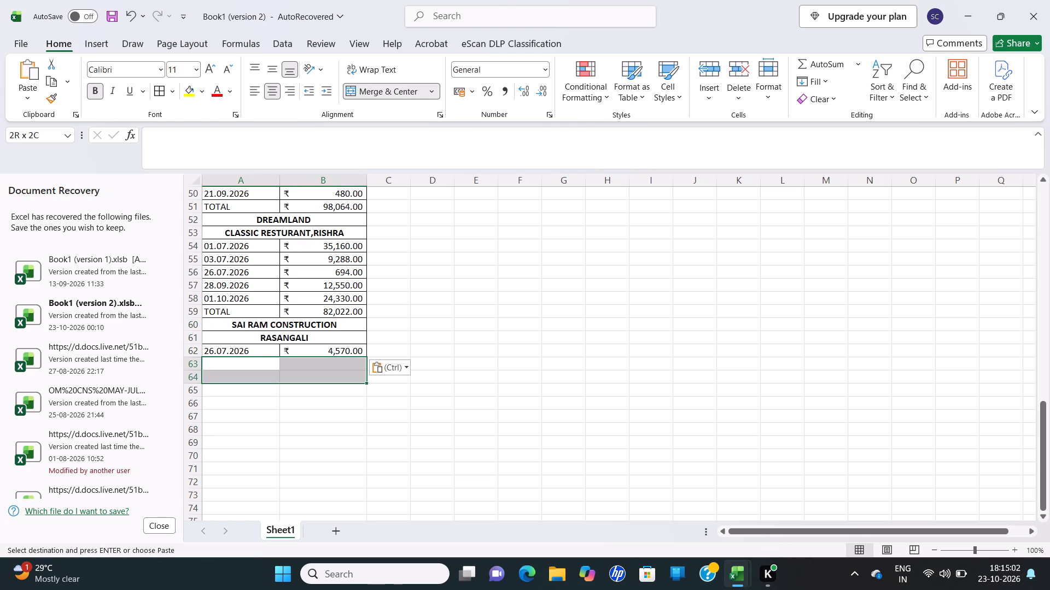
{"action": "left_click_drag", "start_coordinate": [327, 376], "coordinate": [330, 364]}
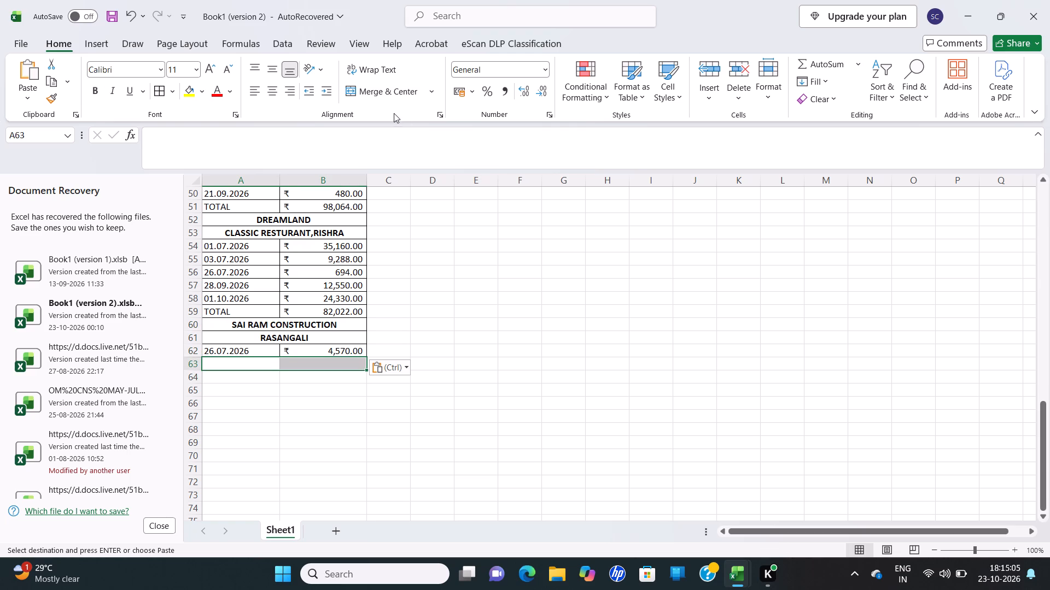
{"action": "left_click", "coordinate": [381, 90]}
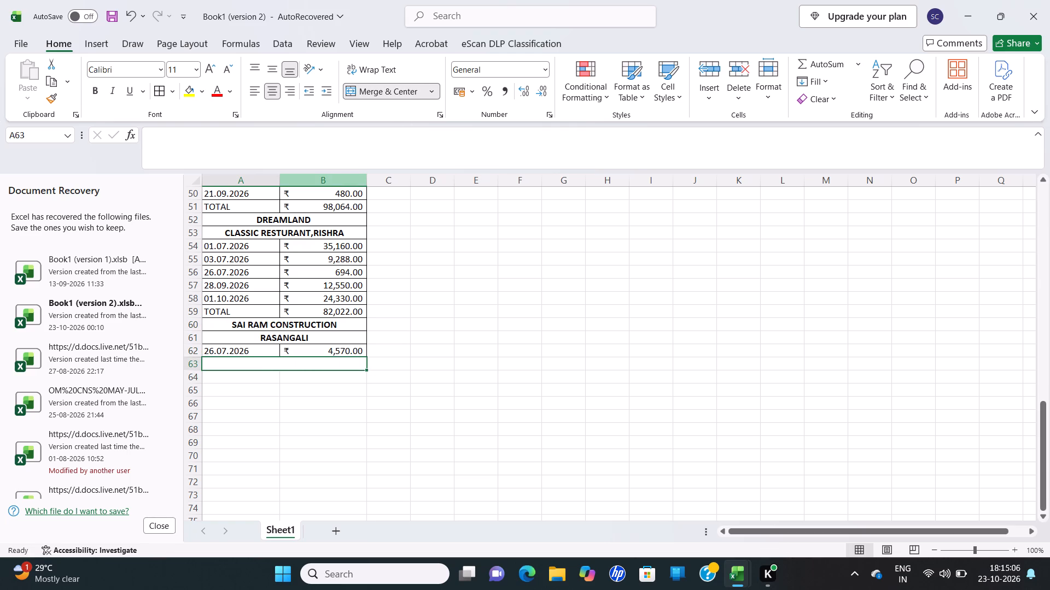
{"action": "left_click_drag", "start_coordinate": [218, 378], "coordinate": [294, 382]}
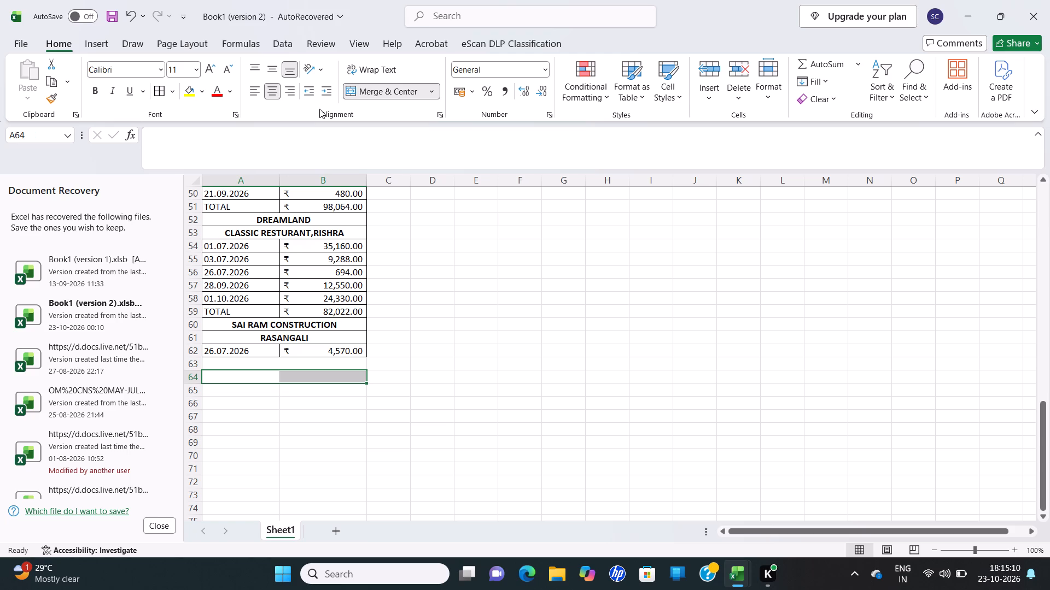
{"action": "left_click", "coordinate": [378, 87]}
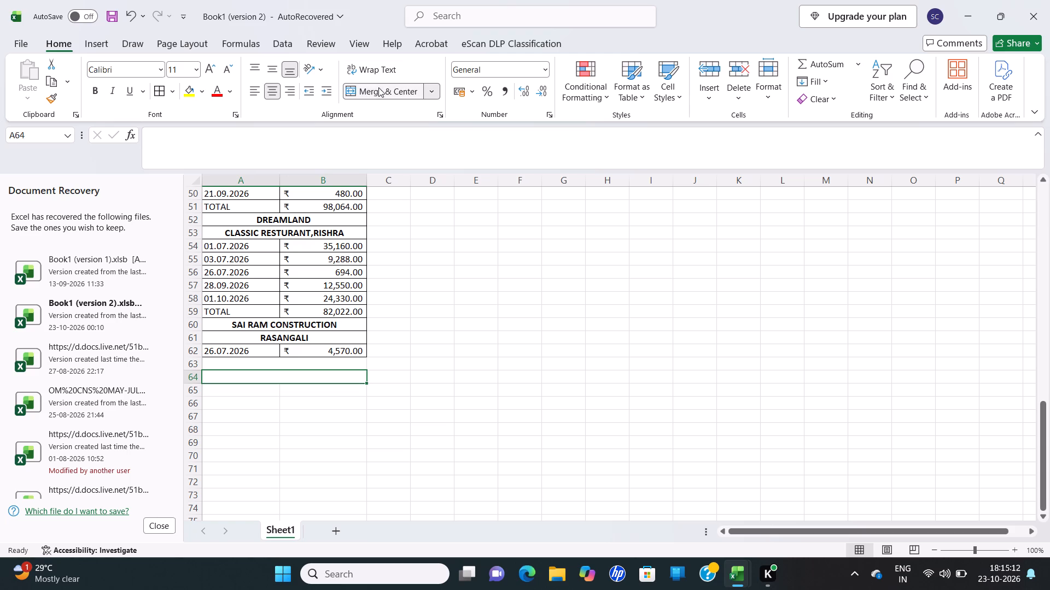
Copy the ROYAL ENCLAVE 1 block A37:B41 from the MAY-JUL workbook into Book1 (version 2) at A63.
{"action": "left_click", "coordinate": [244, 365]}
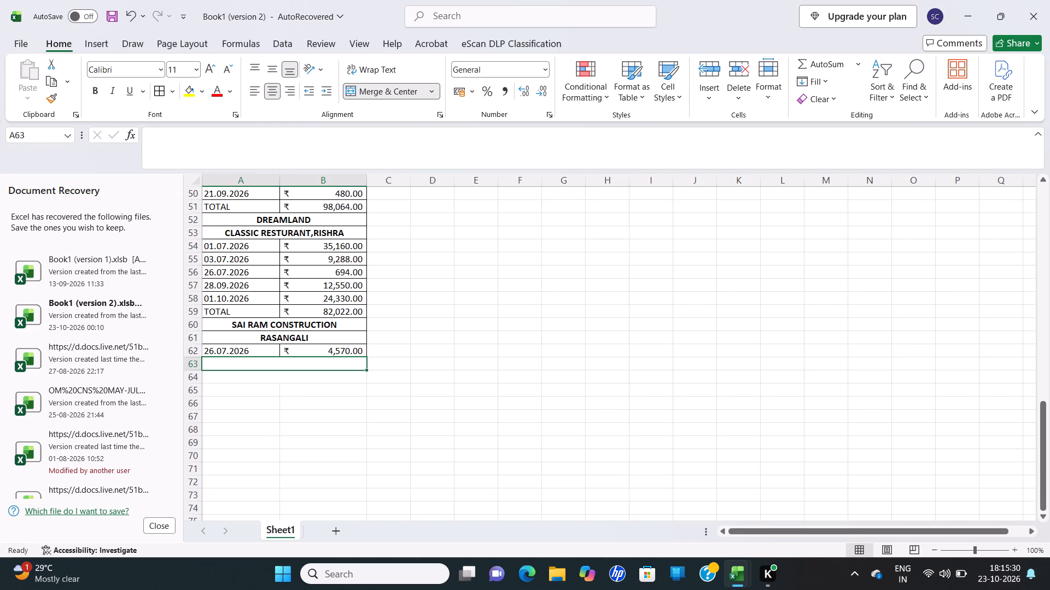
{"action": "left_click", "coordinate": [78, 391]}
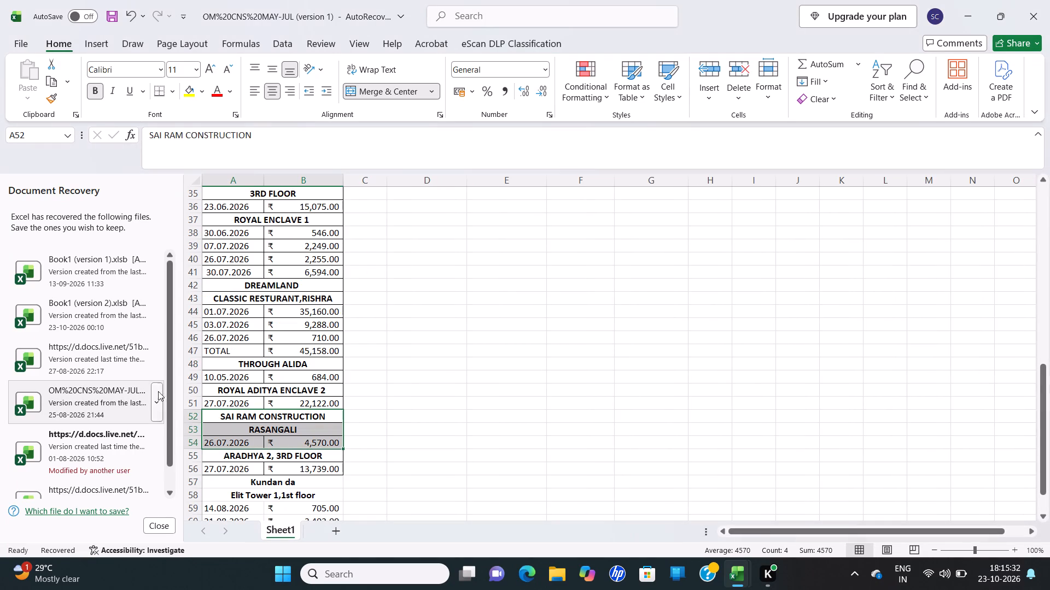
{"action": "scroll", "coordinate": [277, 413], "scroll_direction": "down", "scroll_amount": 2}
{"action": "scroll", "coordinate": [277, 413], "scroll_direction": "up", "scroll_amount": 1}
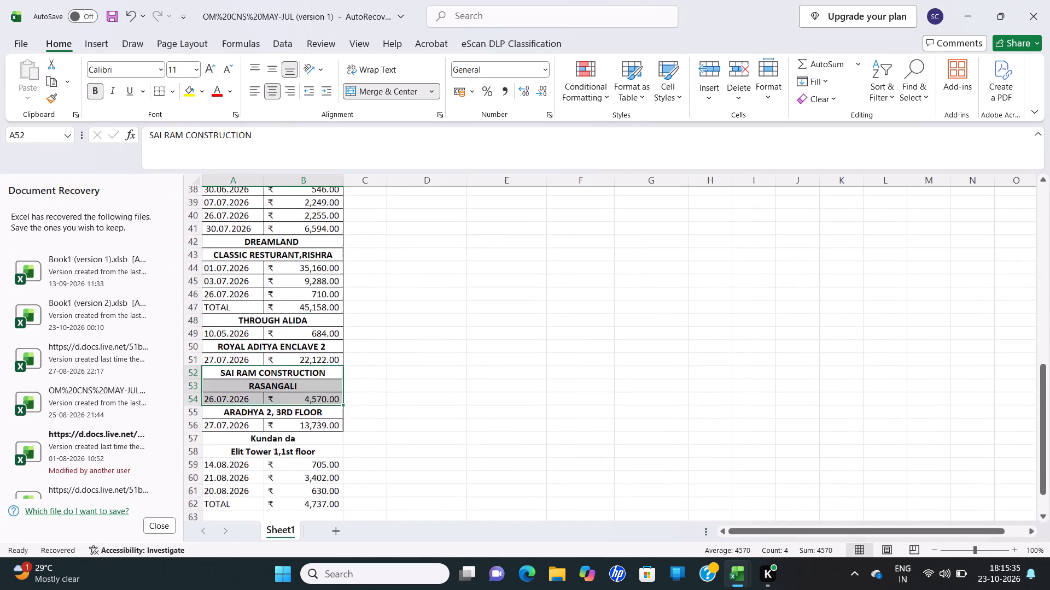
{"action": "scroll", "coordinate": [277, 413], "scroll_direction": "up", "scroll_amount": 2}
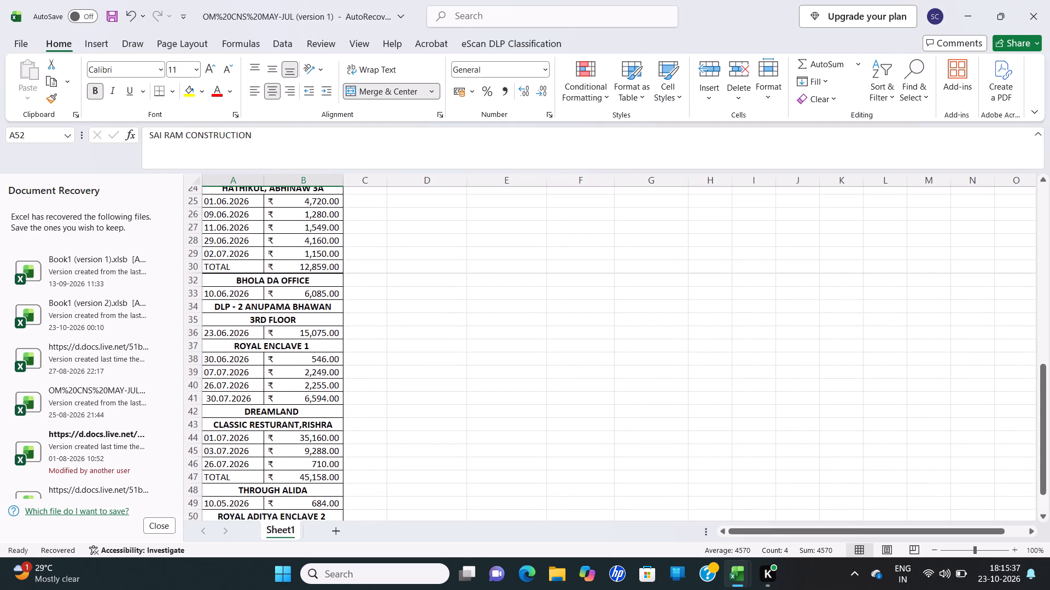
{"action": "scroll", "coordinate": [277, 413], "scroll_direction": "up", "scroll_amount": 1}
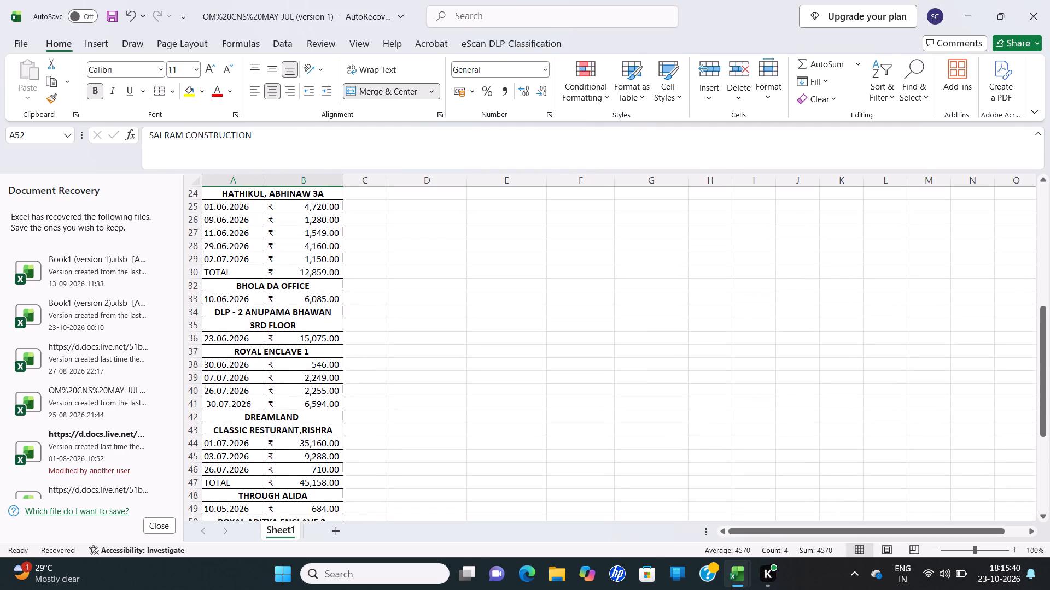
{"action": "left_click_drag", "start_coordinate": [253, 353], "coordinate": [246, 385]}
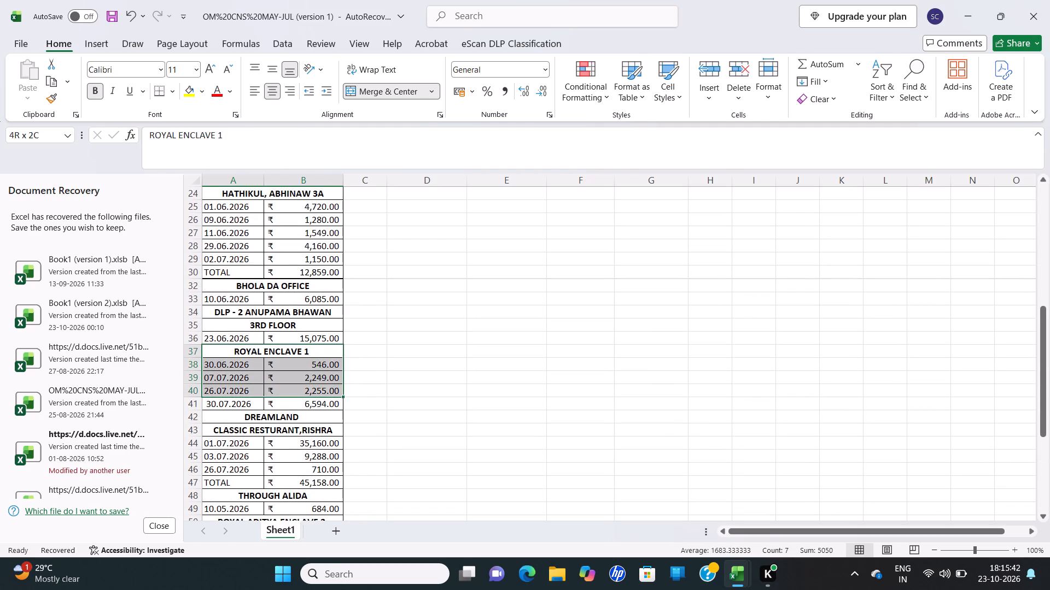
{"action": "left_click_drag", "start_coordinate": [246, 385], "coordinate": [244, 403]}
{"action": "key", "text": "ctrl+c"}
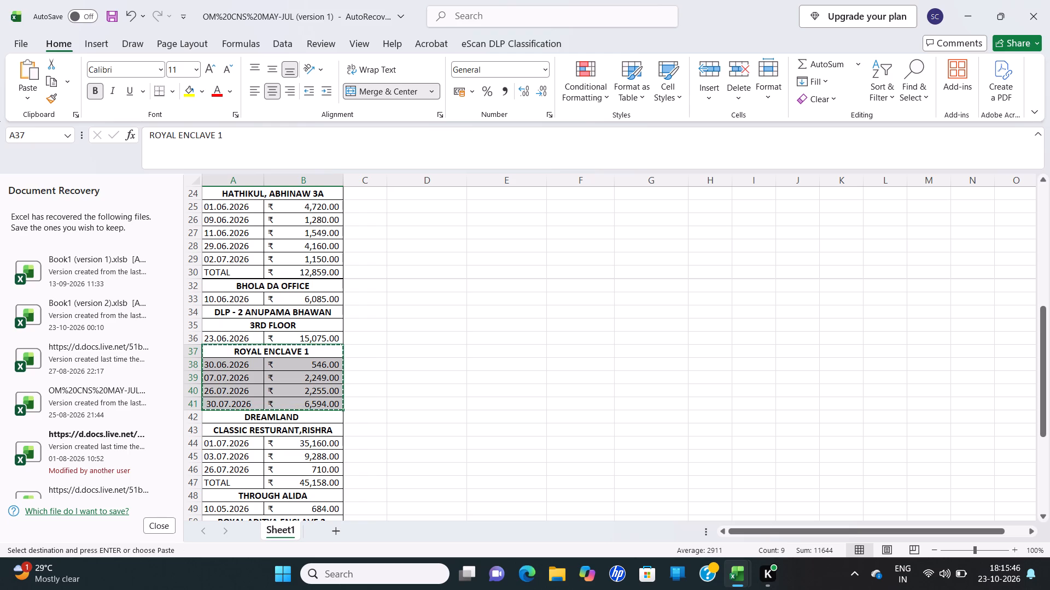
{"action": "left_click", "coordinate": [66, 324]}
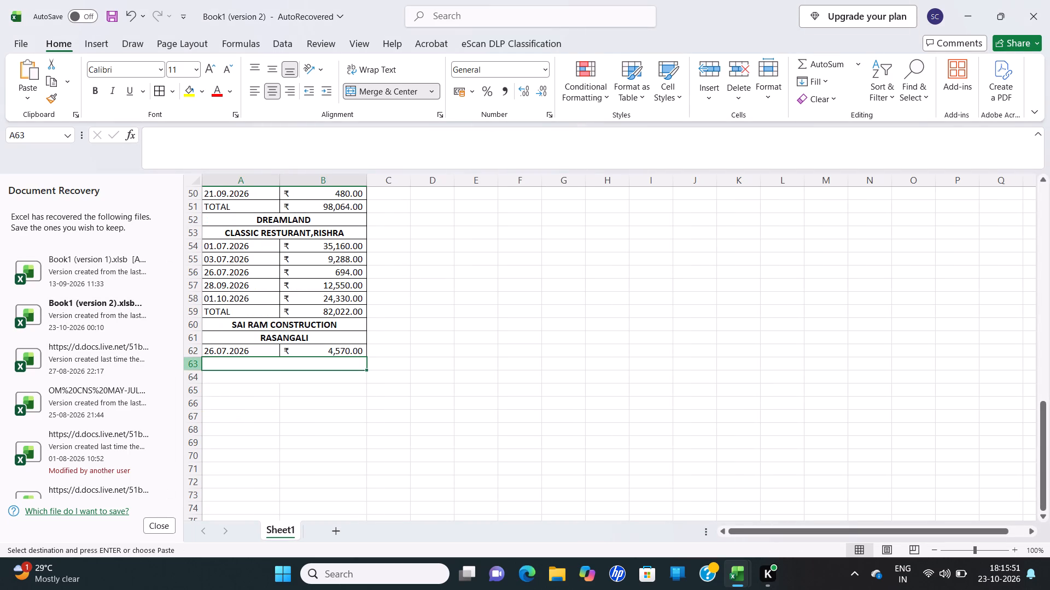
{"action": "key", "text": "ctrl+v"}
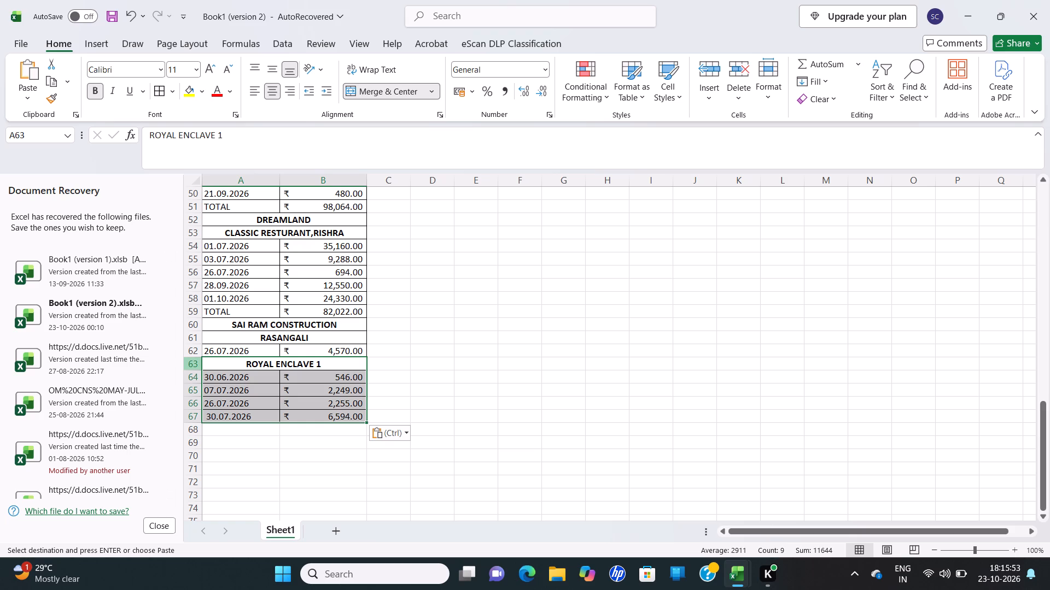
Review the site blocks in the payments list from the first row down to ROYAL ENCLAVE 1.
{"action": "scroll", "coordinate": [526, 274], "scroll_direction": "down", "scroll_amount": 1}
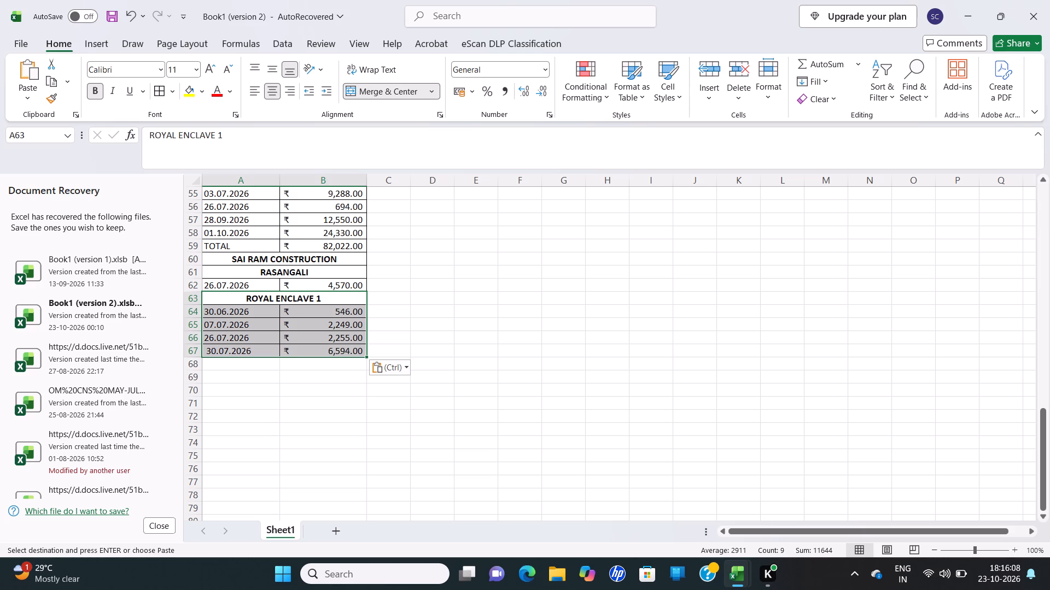
{"action": "scroll", "coordinate": [526, 274], "scroll_direction": "up", "scroll_amount": 6}
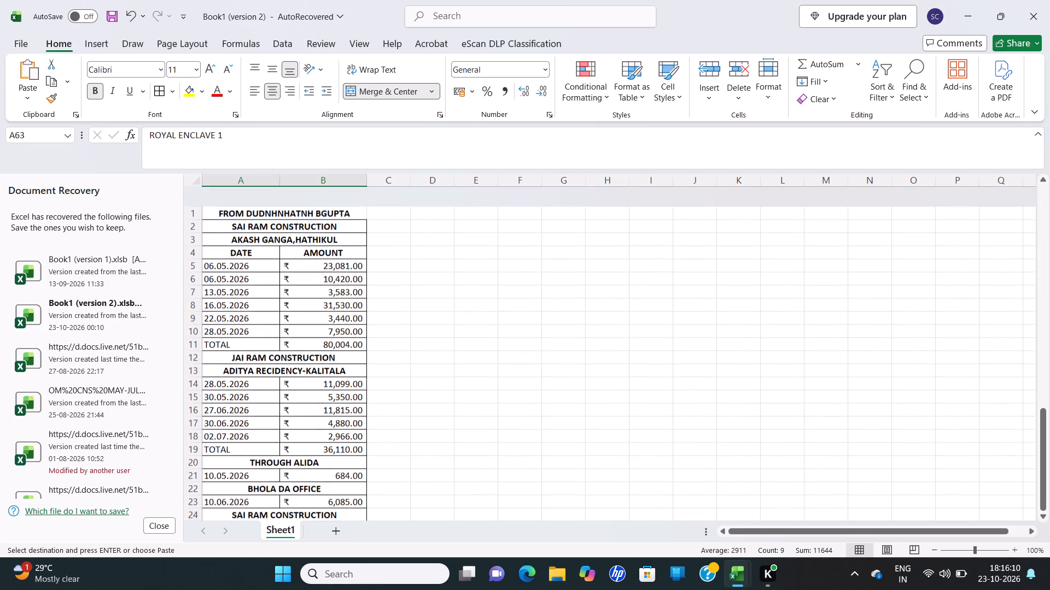
{"action": "scroll", "coordinate": [526, 274], "scroll_direction": "down", "scroll_amount": 3}
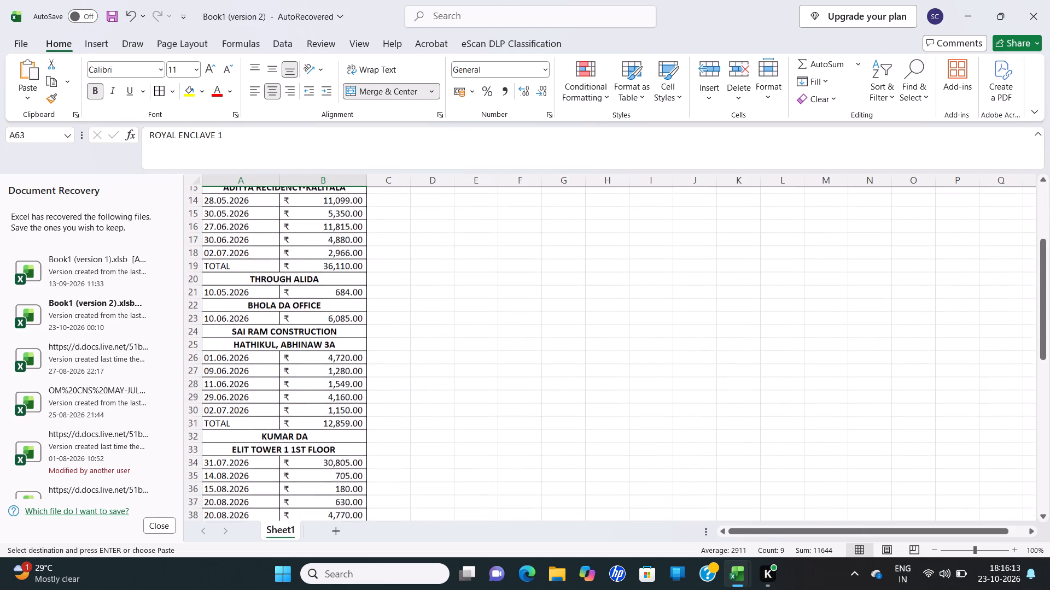
{"action": "scroll", "coordinate": [526, 274], "scroll_direction": "down", "scroll_amount": 3}
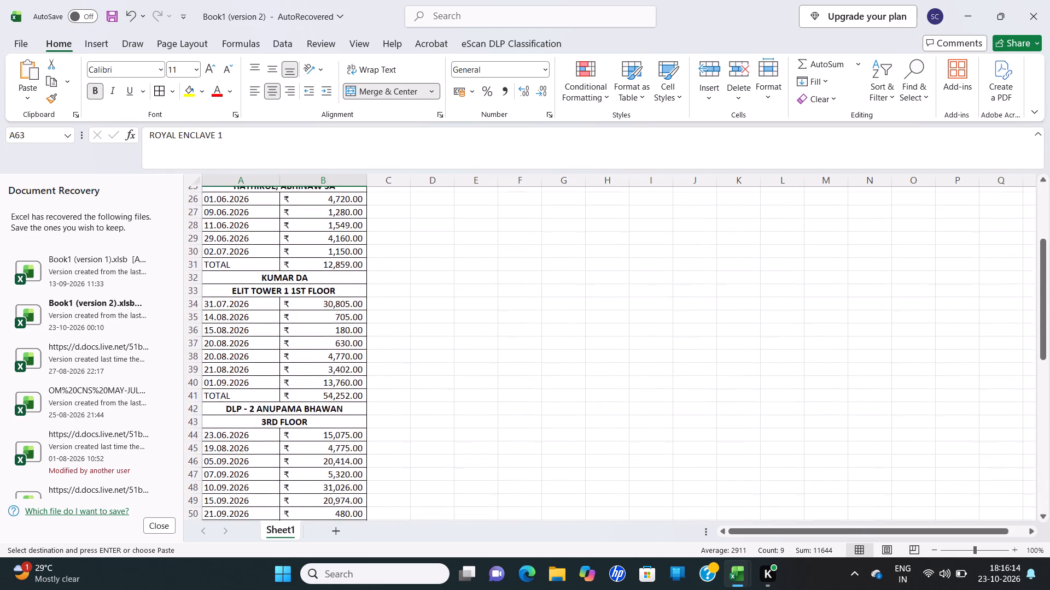
{"action": "scroll", "coordinate": [526, 274], "scroll_direction": "down", "scroll_amount": 3}
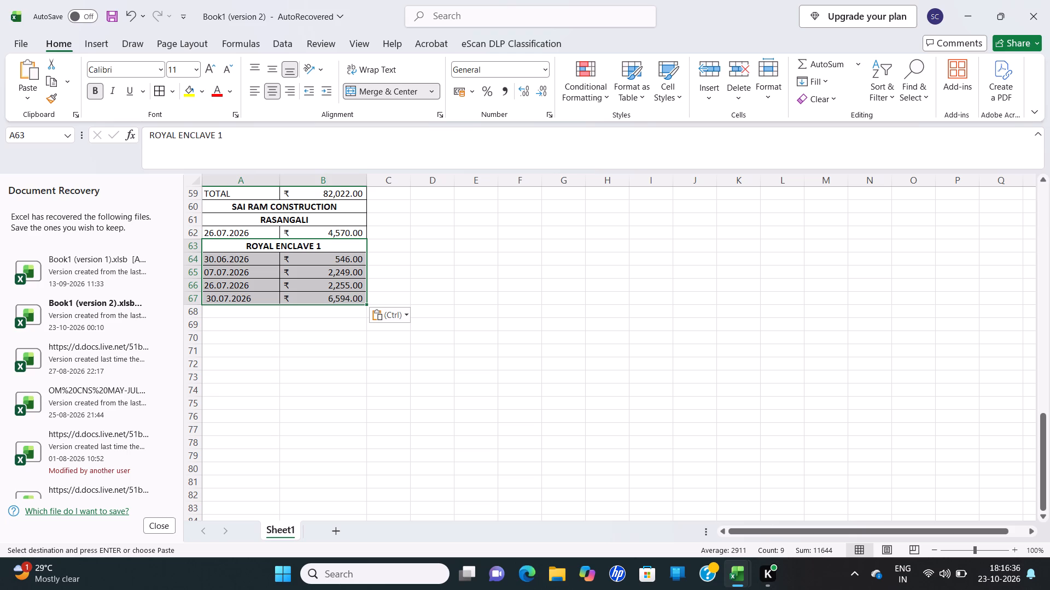
Add a total row for ROYAL ENCLAVE 1, with the label TOTAL in A68 and the AutoSum of B64:B67 in B68.
{"action": "left_click", "coordinate": [249, 314]}
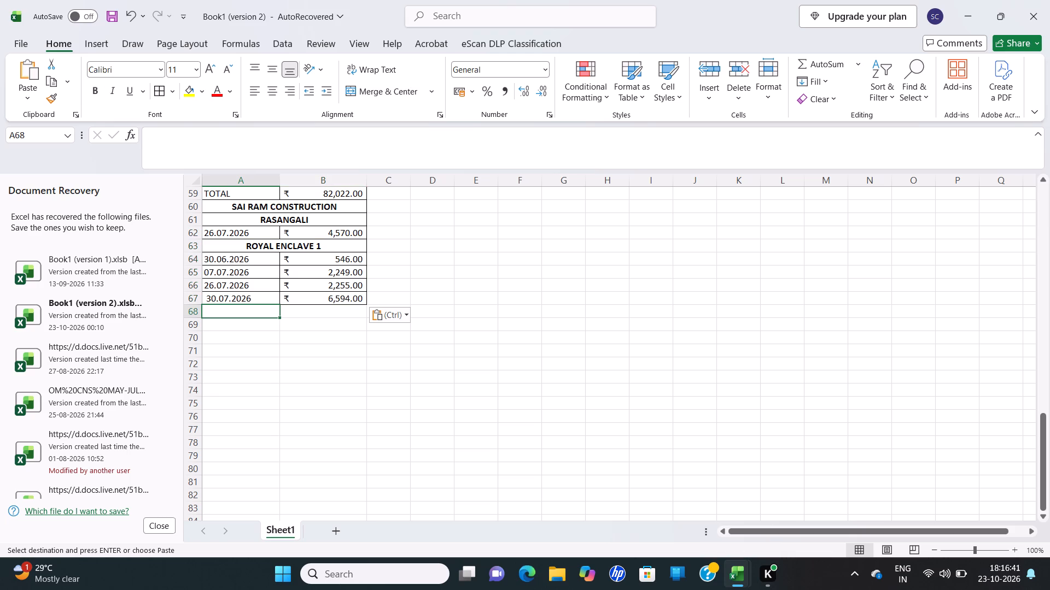
{"action": "key", "text": "t"}
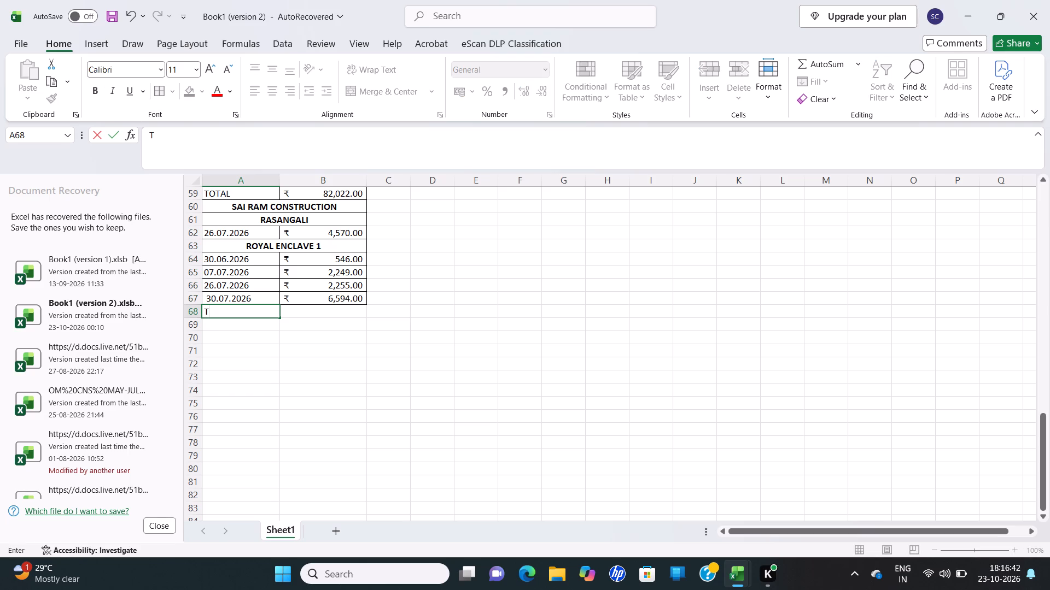
{"action": "key", "text": "o"}
{"action": "key", "text": "Return"}
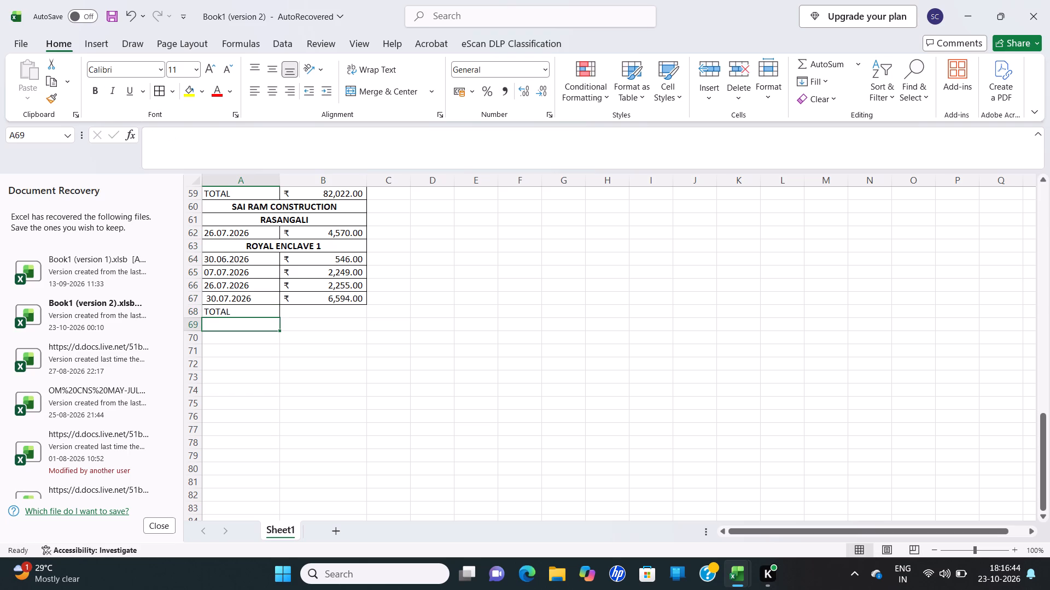
{"action": "key", "text": "Right"}
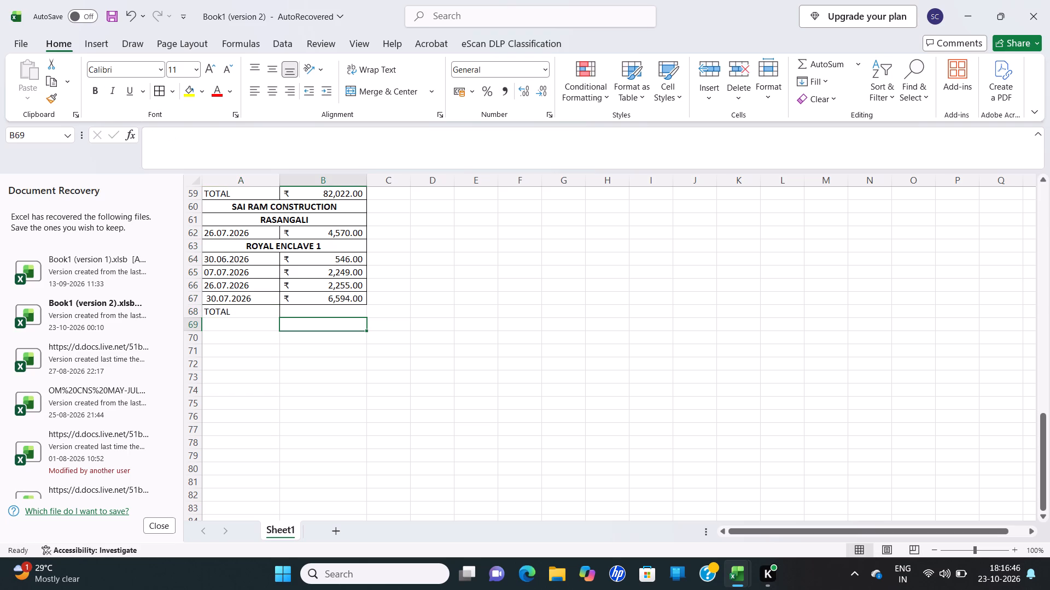
{"action": "key", "text": "Up"}
{"action": "left_click_drag", "start_coordinate": [333, 263], "coordinate": [333, 296]}
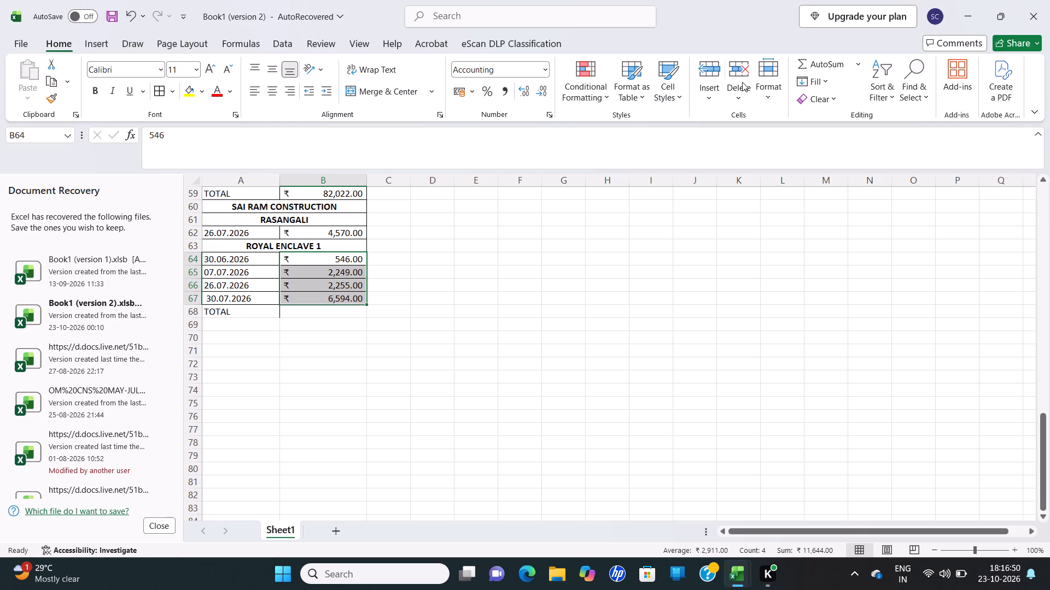
{"action": "left_click", "coordinate": [824, 61]}
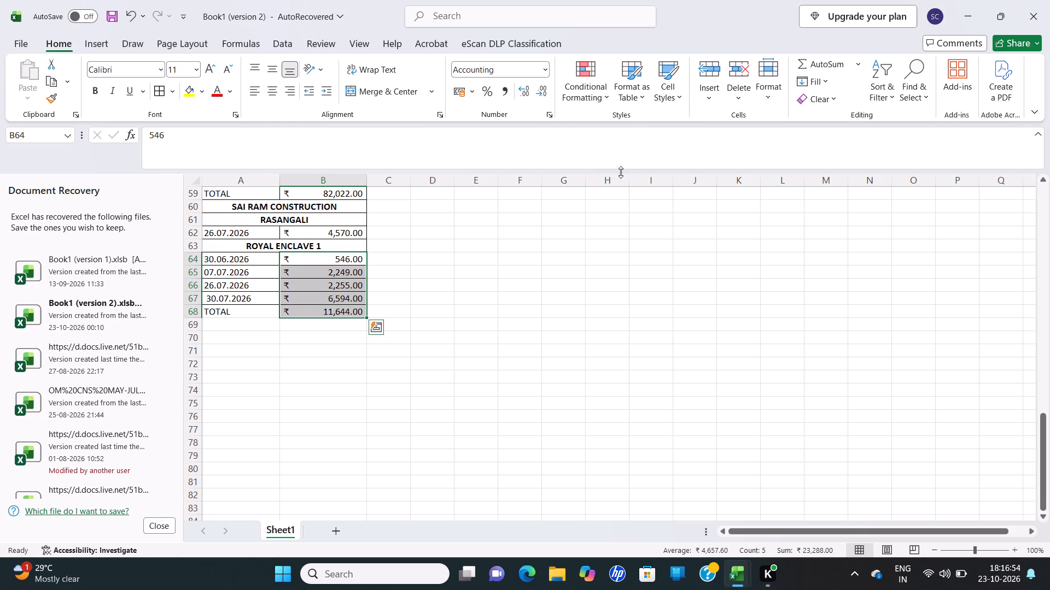
{"action": "left_click", "coordinate": [255, 314]}
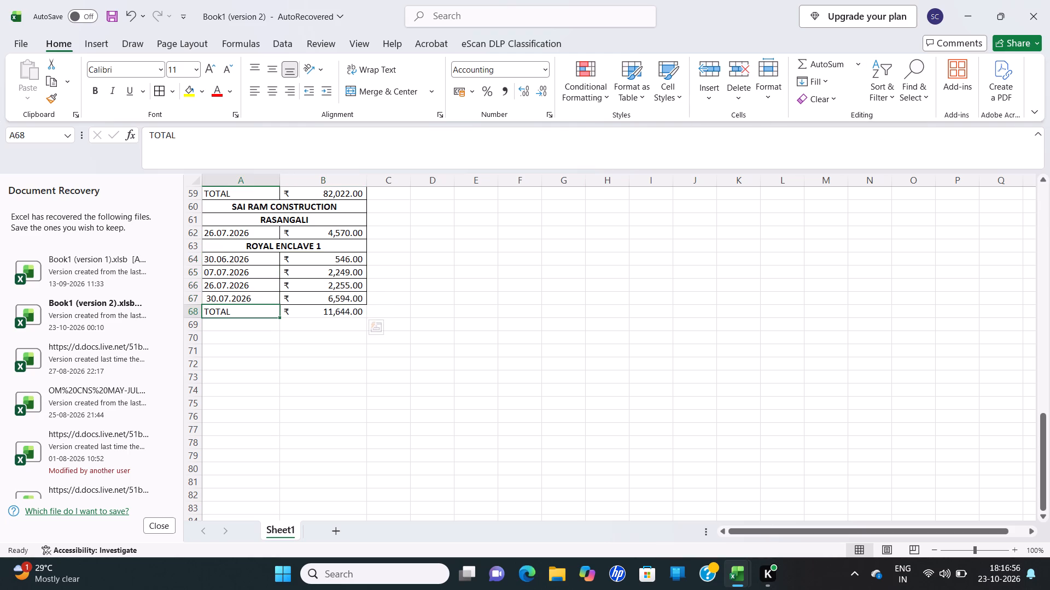
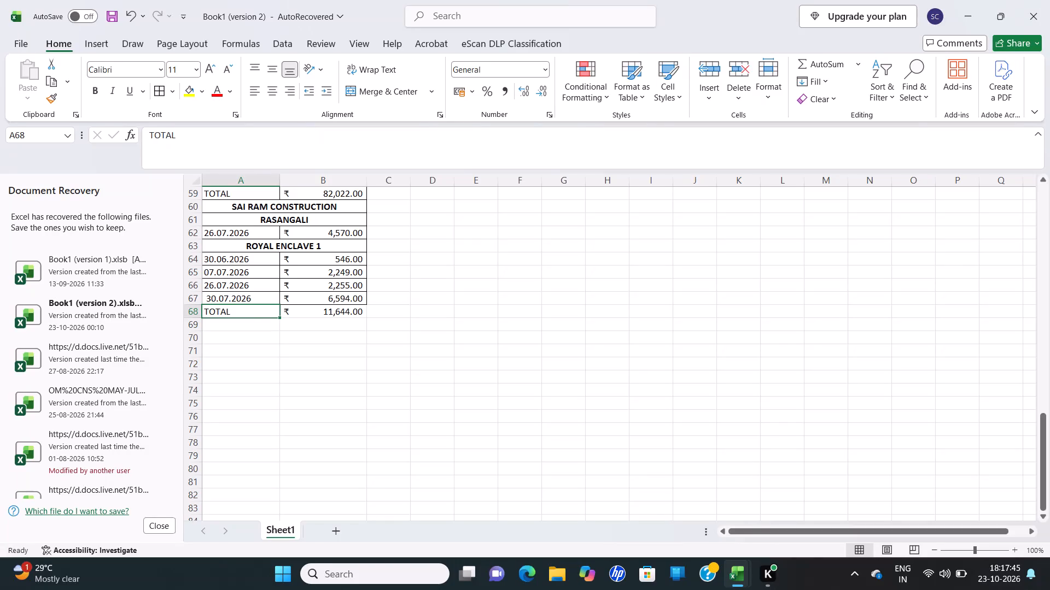
Apply borders to the ROYAL ENCLAVE 1 total row, cells A68:B68.
{"action": "left_click", "coordinate": [240, 324]}
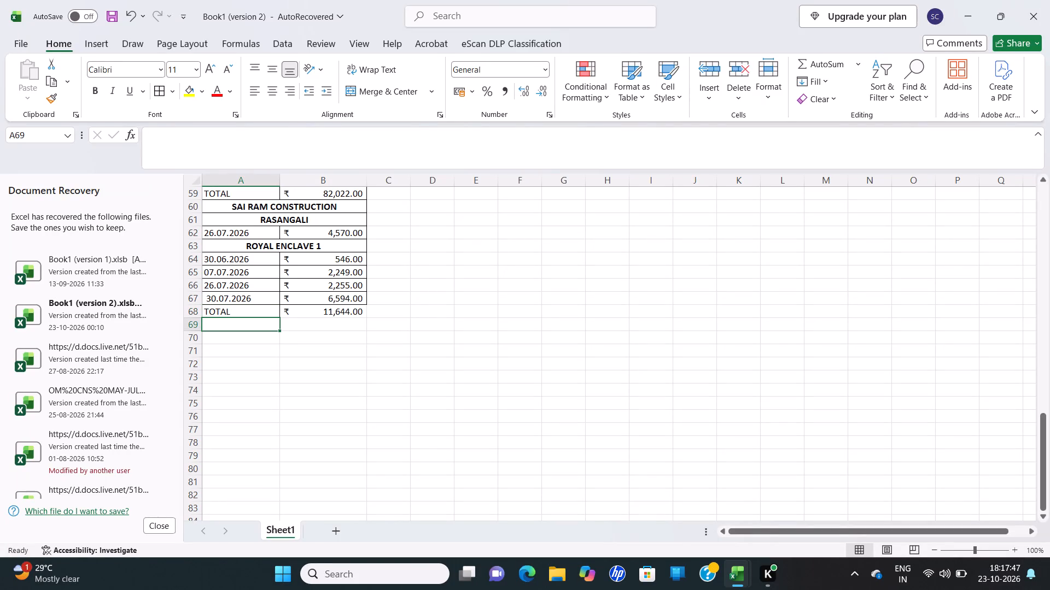
{"action": "left_click_drag", "start_coordinate": [261, 311], "coordinate": [296, 314]}
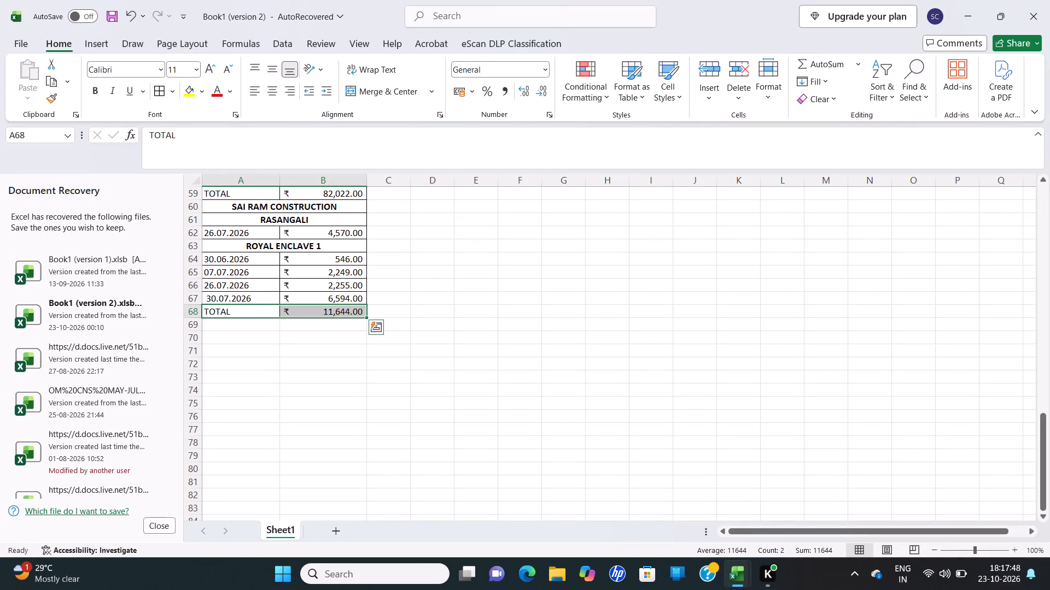
{"action": "left_click", "coordinate": [160, 91]}
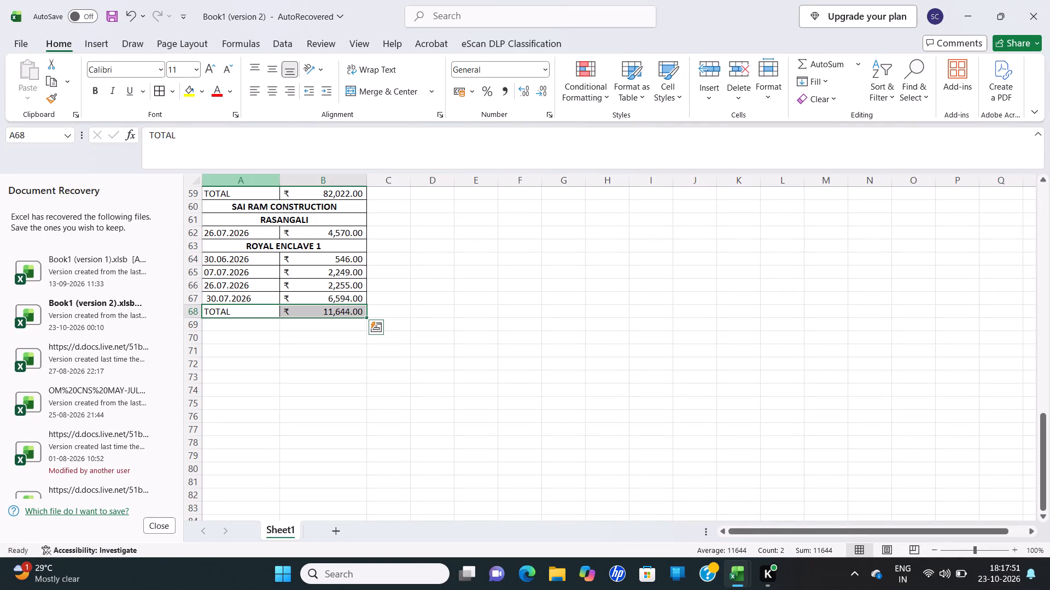
Merge and center A69:B69 as a heading row below the ROYAL ENCLAVE 1 total.
{"action": "left_click", "coordinate": [245, 326]}
{"action": "left_click_drag", "start_coordinate": [245, 326], "coordinate": [316, 327]}
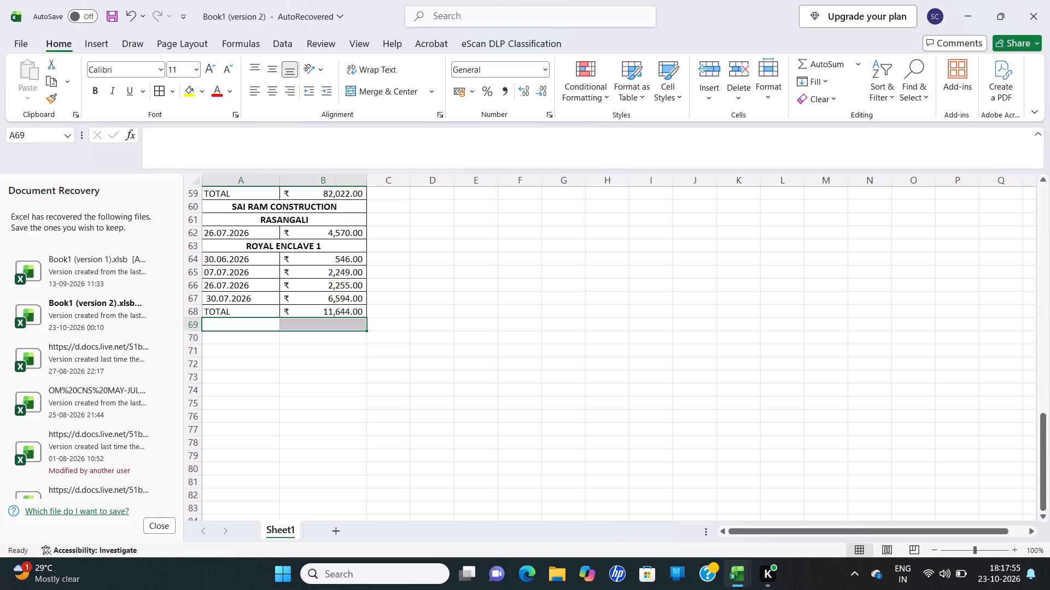
{"action": "left_click", "coordinate": [389, 97]}
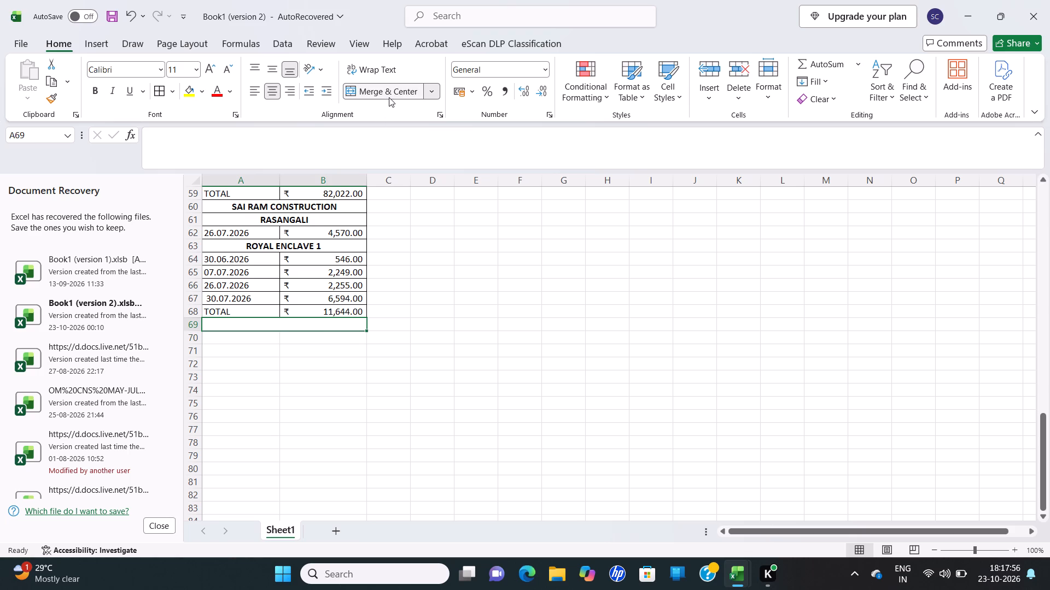
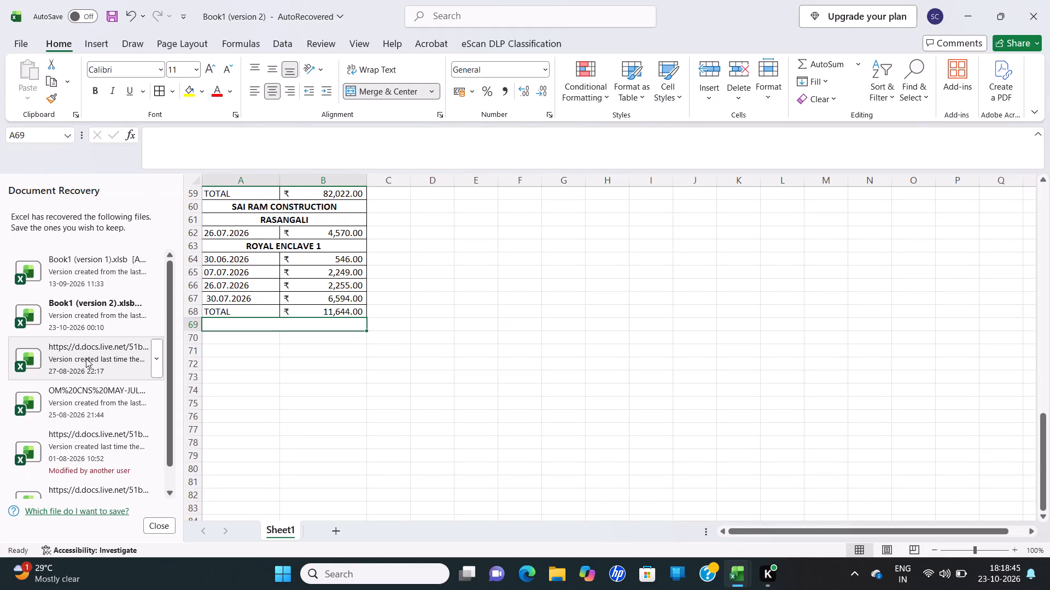
Copy the ARADHYA 2, 3RD FLOOR block (A55:B56) from the MAY-JUL workbook into Book1 (version 2) at A69.
{"action": "left_click", "coordinate": [84, 394]}
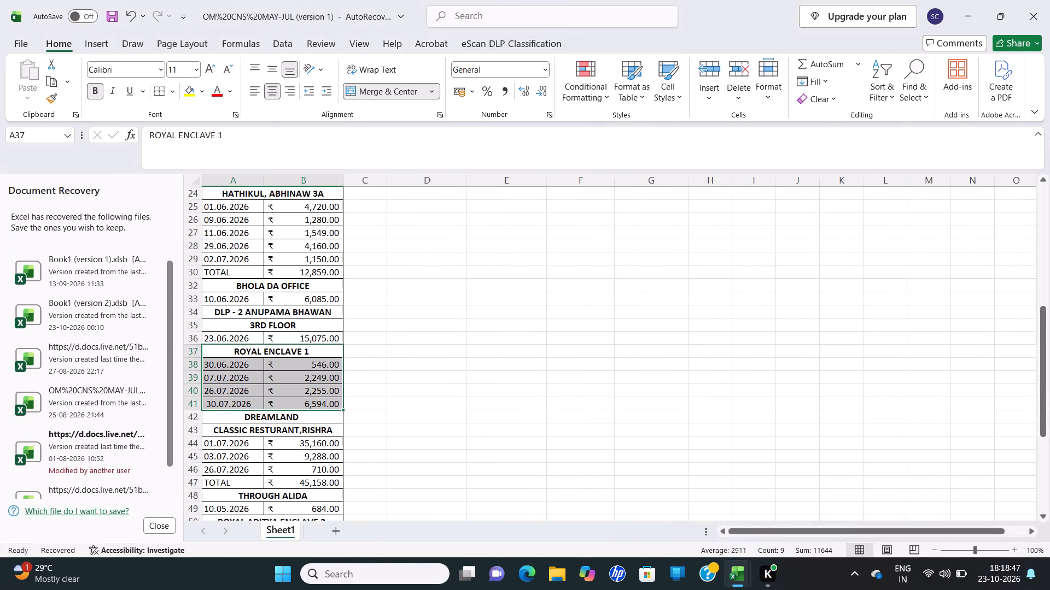
{"action": "scroll", "coordinate": [288, 400], "scroll_direction": "down", "scroll_amount": 3}
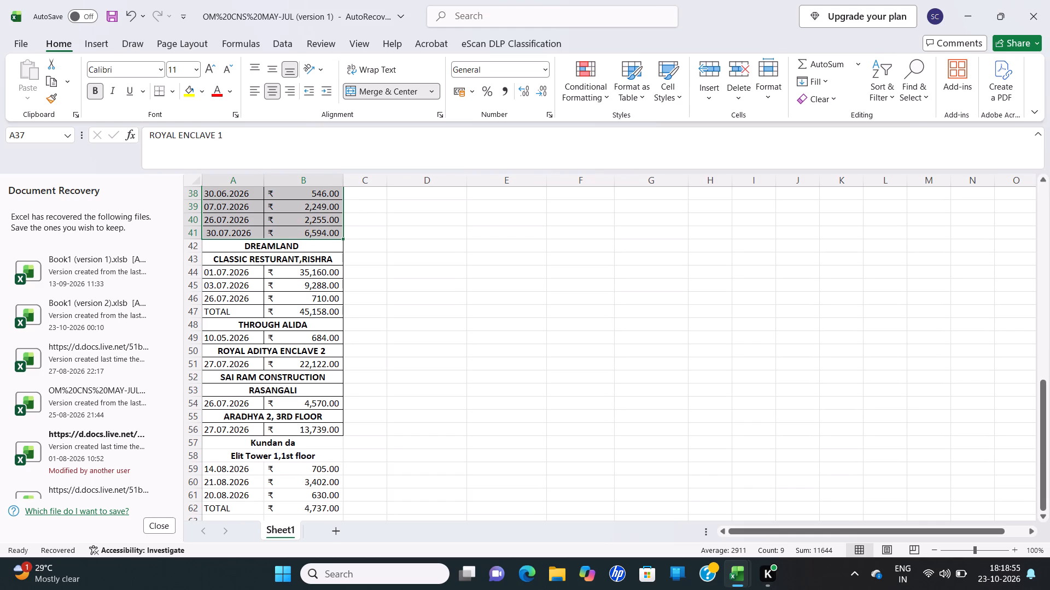
{"action": "left_click_drag", "start_coordinate": [261, 416], "coordinate": [281, 434]}
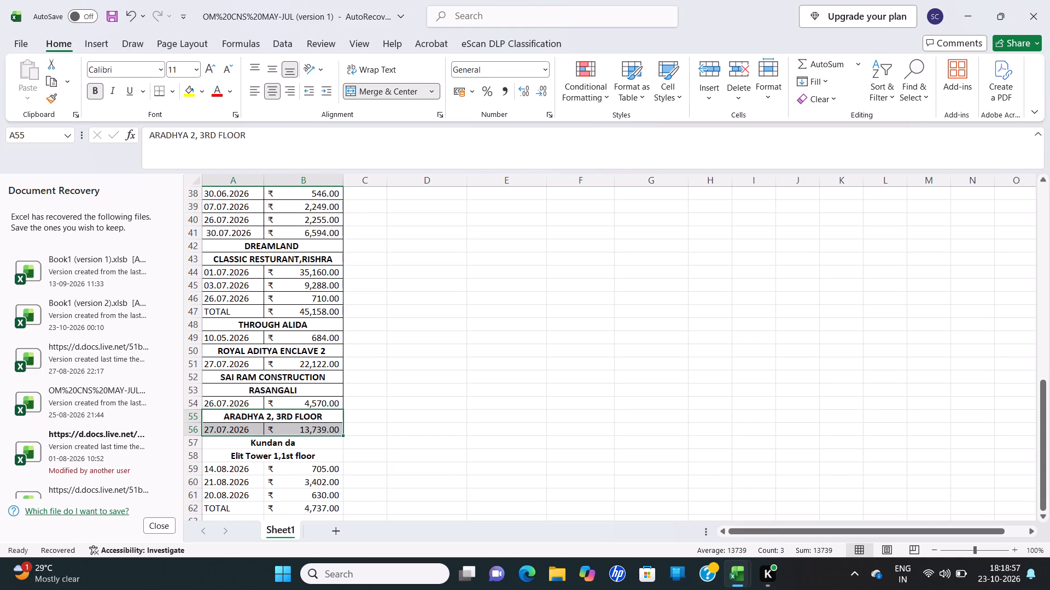
{"action": "key", "text": "ctrl+c"}
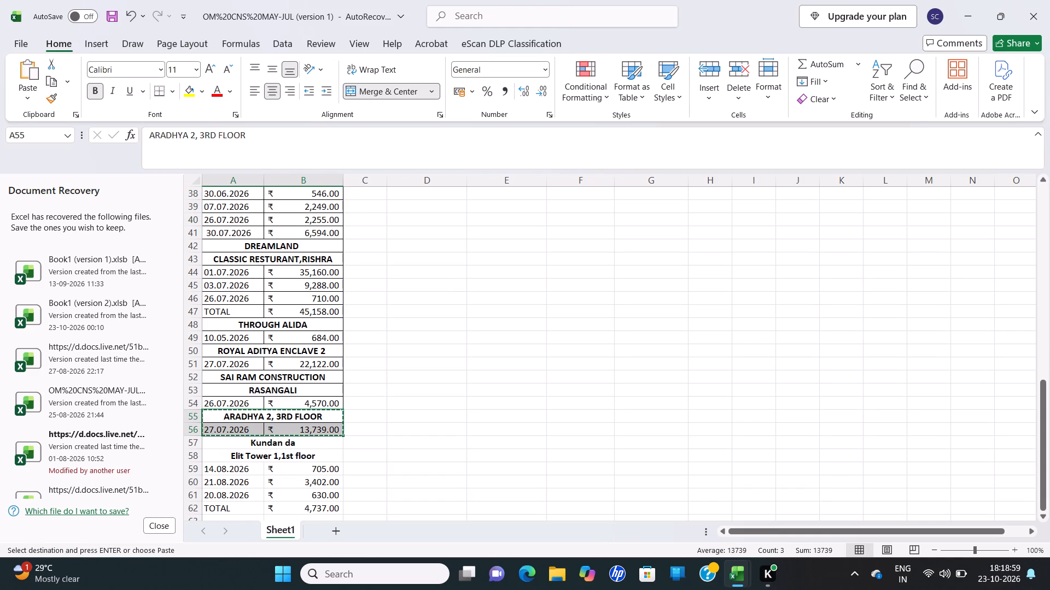
{"action": "left_click", "coordinate": [96, 317]}
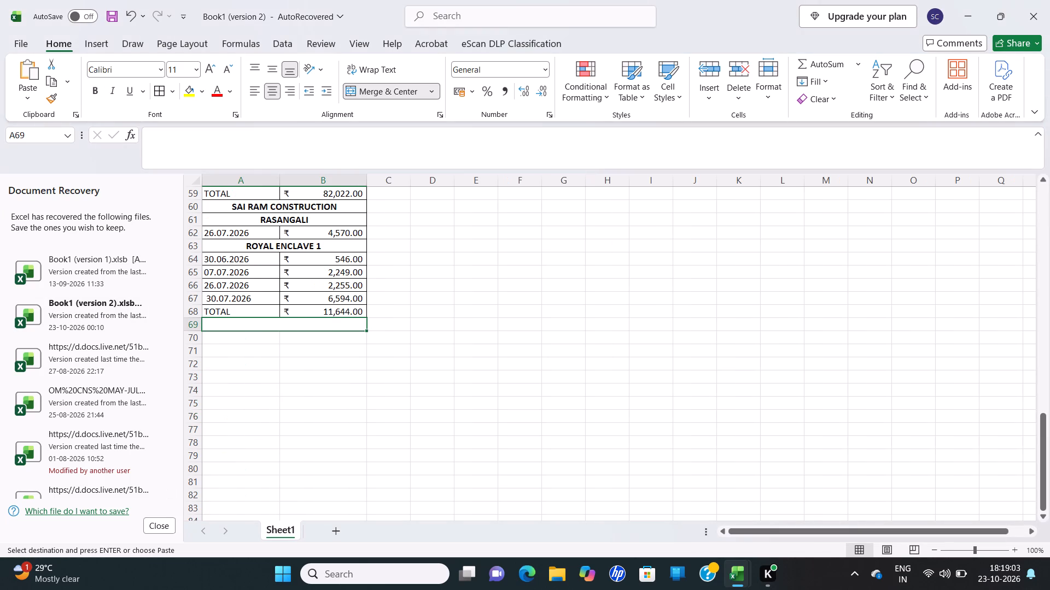
{"action": "key", "text": "ctrl+v"}
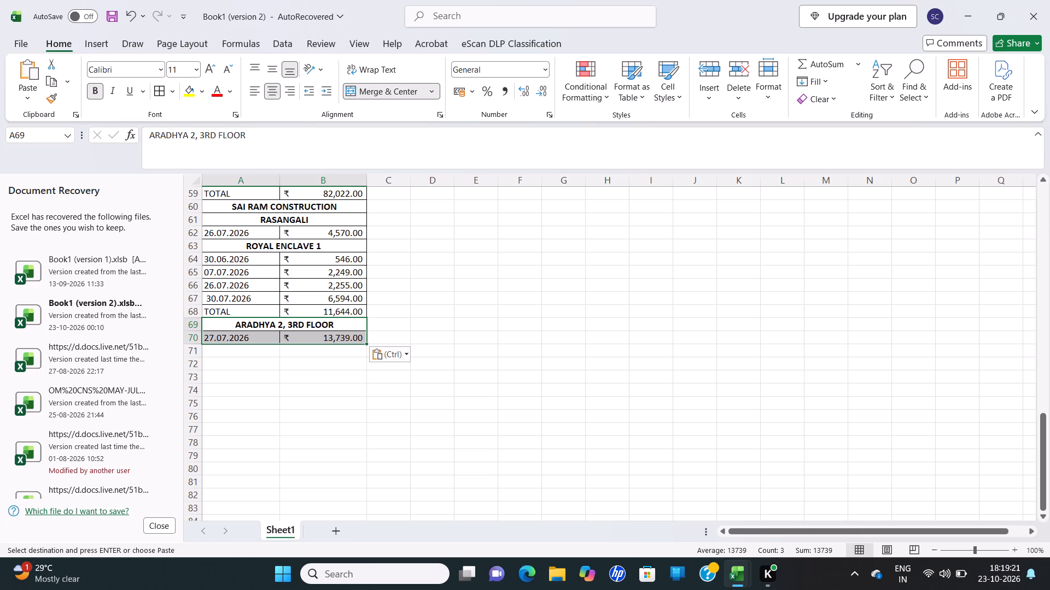
Below the ARADHYA 2 entry, enter dates 04.09.2026 and 05.09.2026 and a TOTAL label in A71:A73.
{"action": "left_click", "coordinate": [234, 349]}
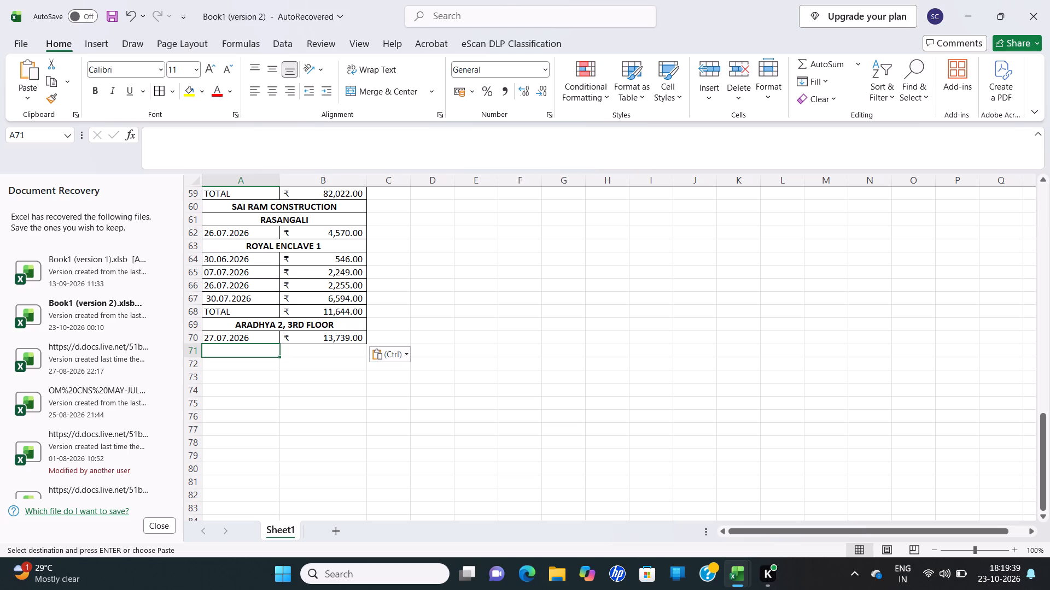
{"action": "type", "text": "04.0"}
{"action": "key", "text": "9"}
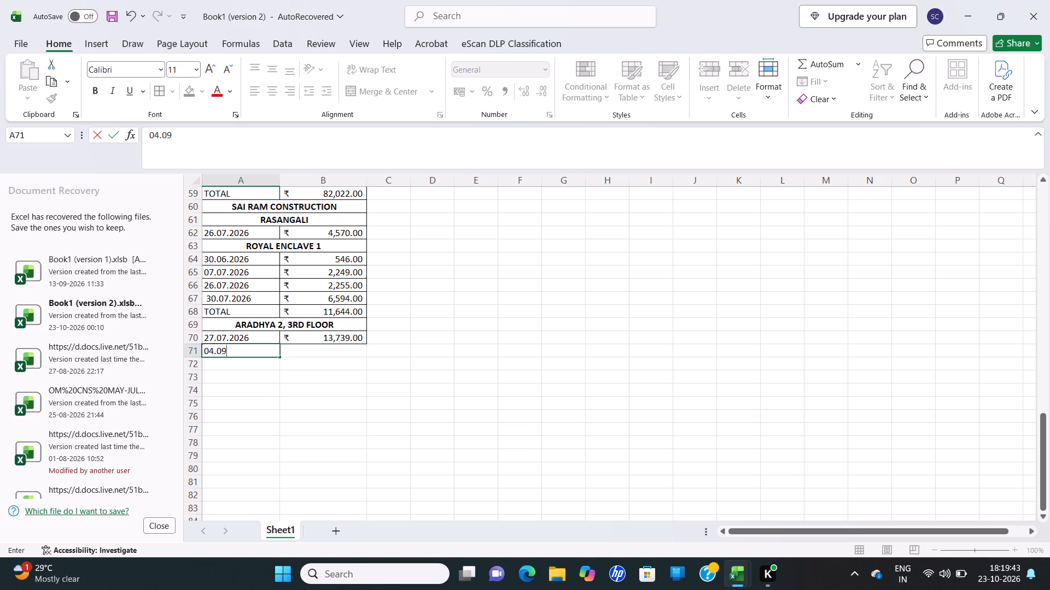
{"action": "type", "text": ".2026"}
{"action": "key", "text": "Return"}
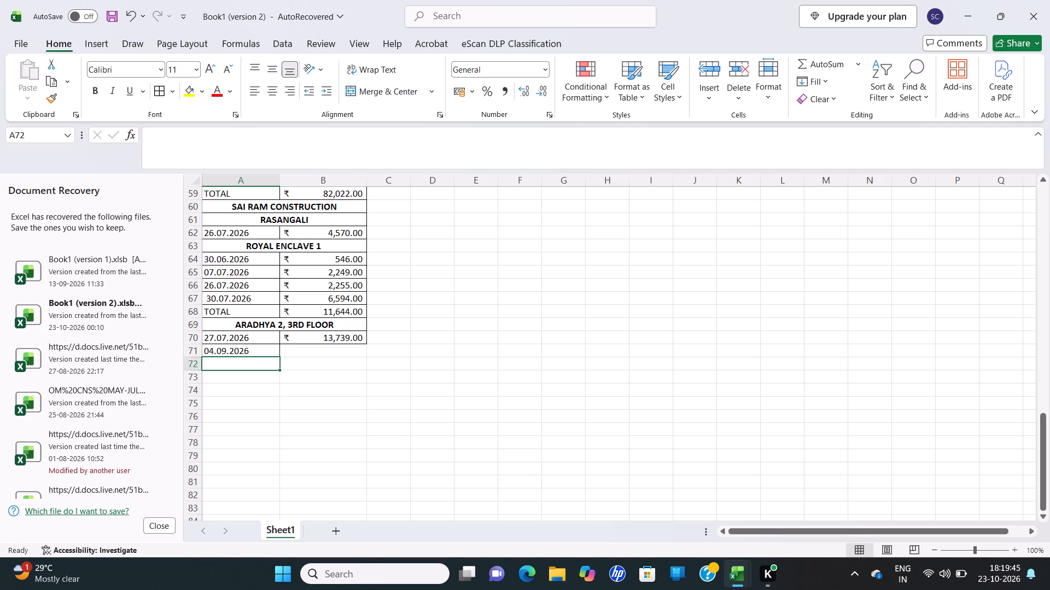
{"action": "type", "text": "05.09.2026"}
{"action": "key", "text": "Return"}
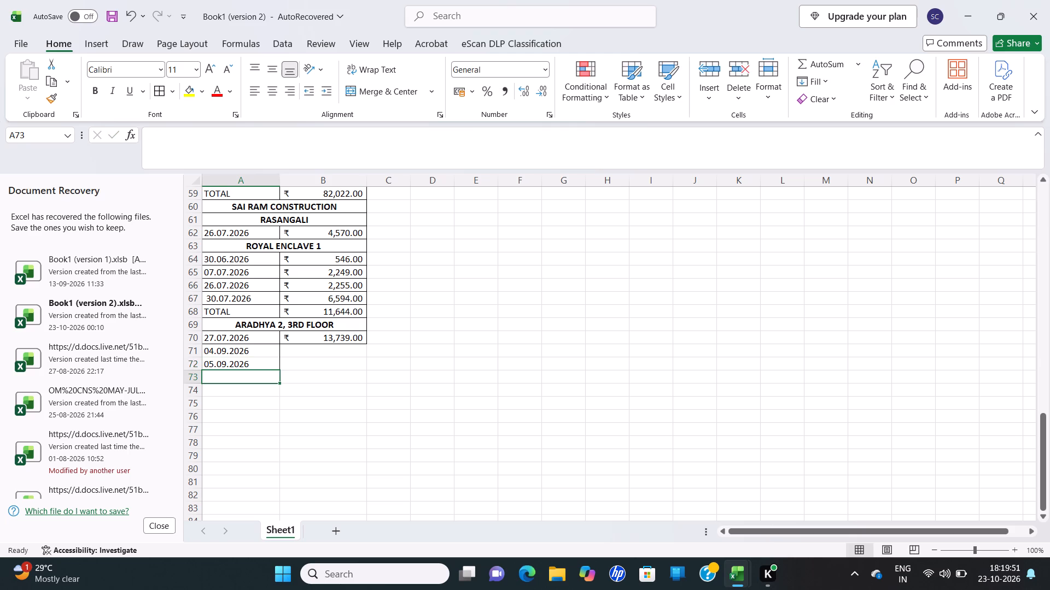
{"action": "type", "text": "TOT"}
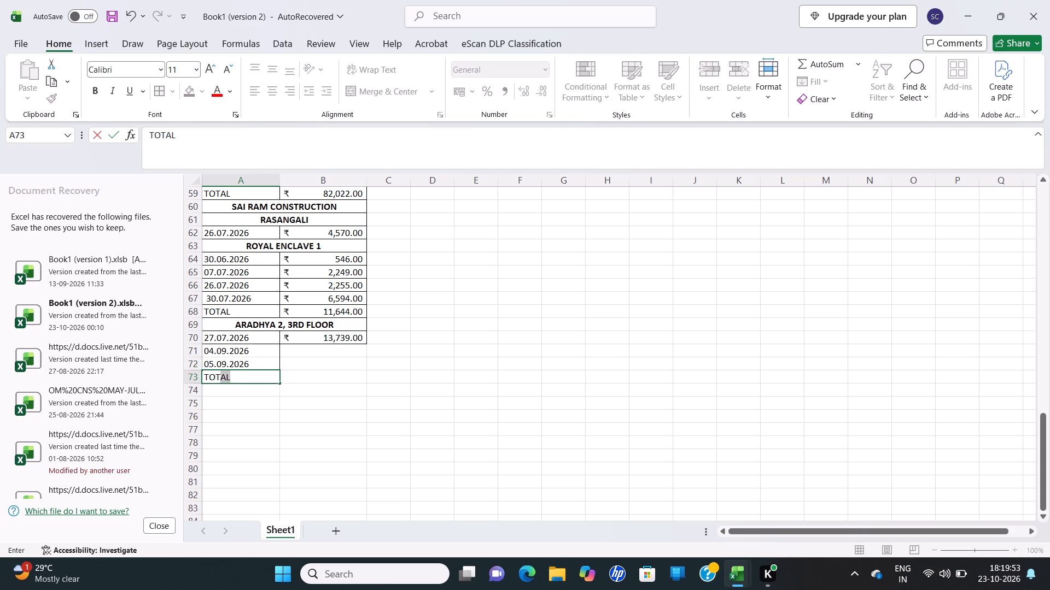
{"action": "key", "text": "Return"}
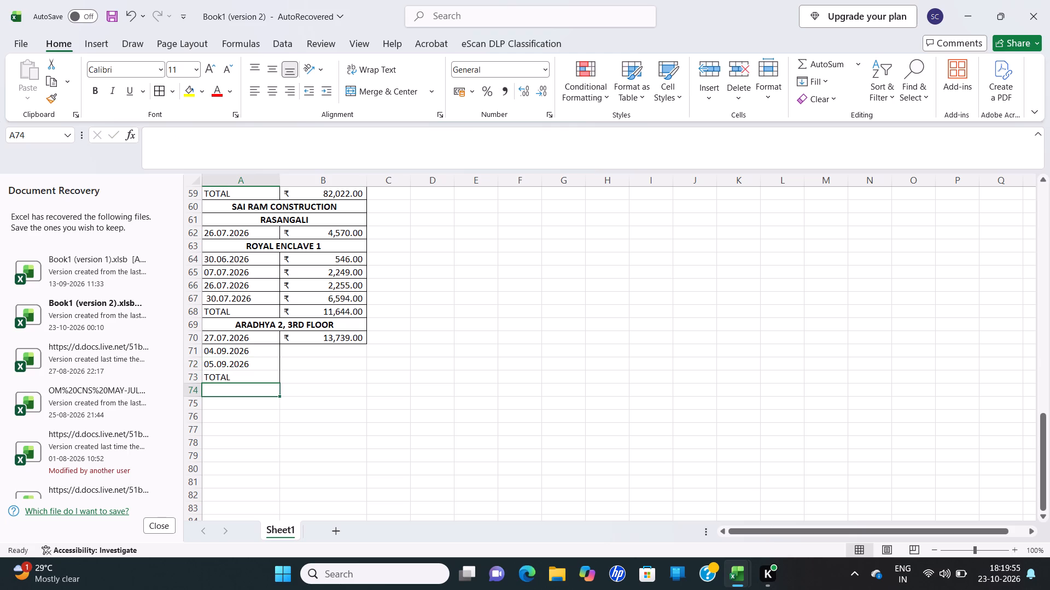
Enter the amounts 3616 for 04.09.2026 and 11248 for 05.09.2026 in B71:B72.
{"action": "key", "text": "Right"}
{"action": "key", "text": "Up"}
{"action": "key", "text": "Up"}
{"action": "key", "text": "Up"}
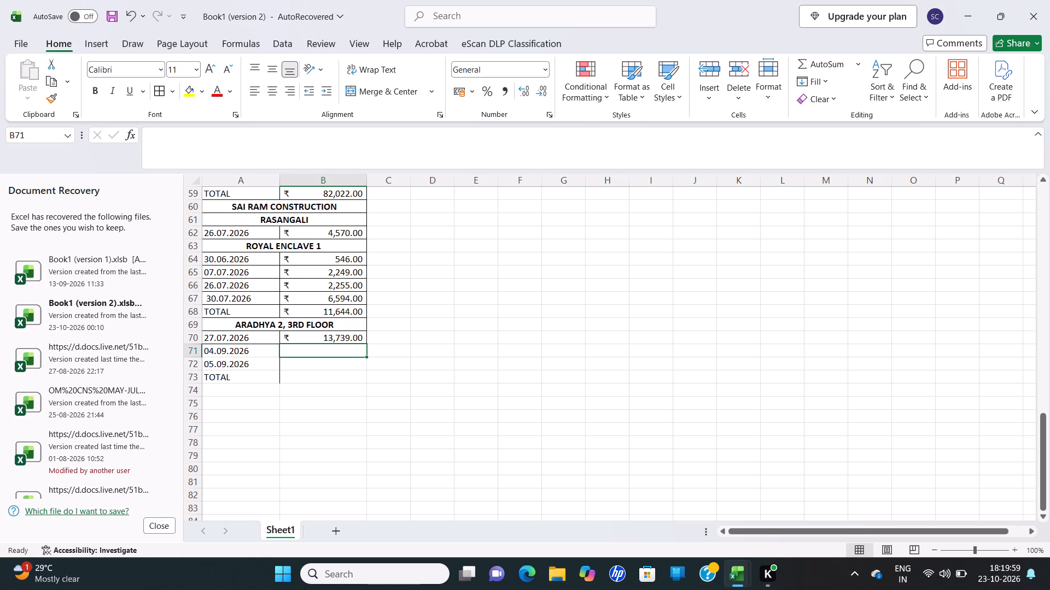
{"action": "type", "text": "3616"}
{"action": "key", "text": "Return"}
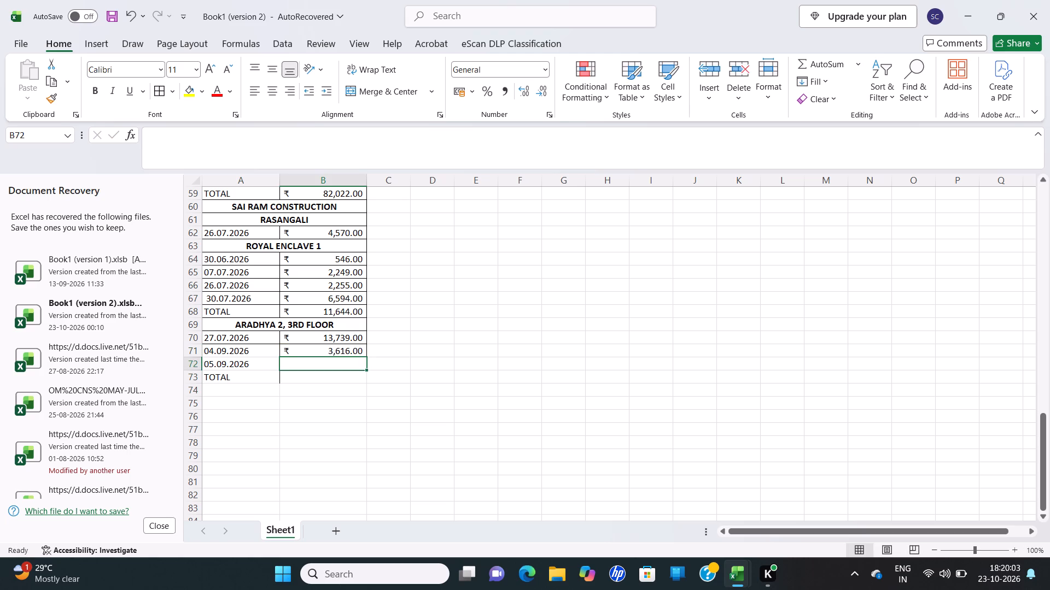
{"action": "type", "text": "11248"}
{"action": "key", "text": "Return"}
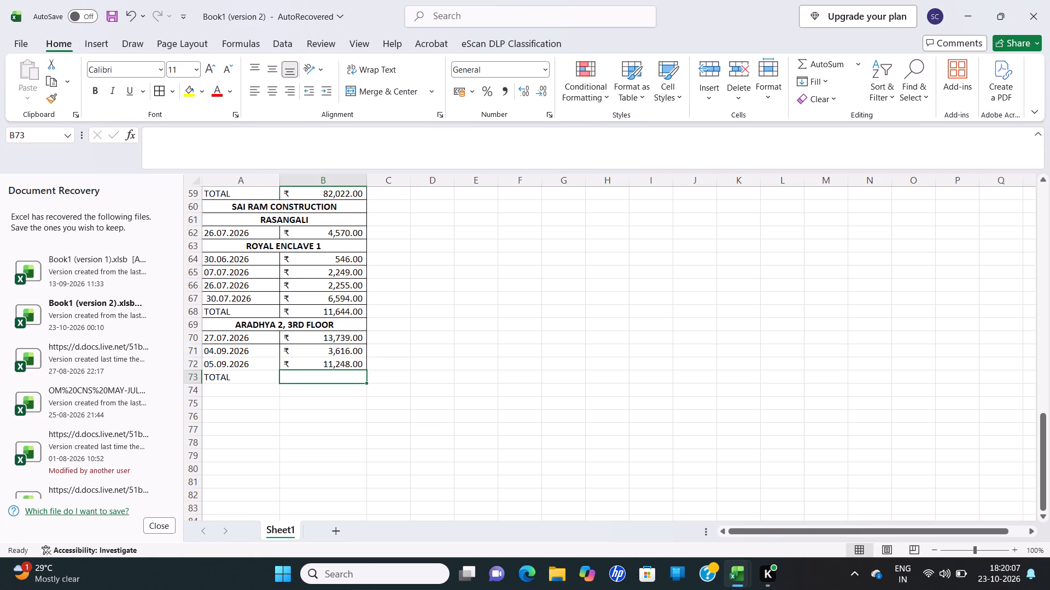
AutoSum the ARADHYA 2 amounts B70:B72 into the TOTAL row at B73.
{"action": "left_click_drag", "start_coordinate": [297, 336], "coordinate": [301, 348]}
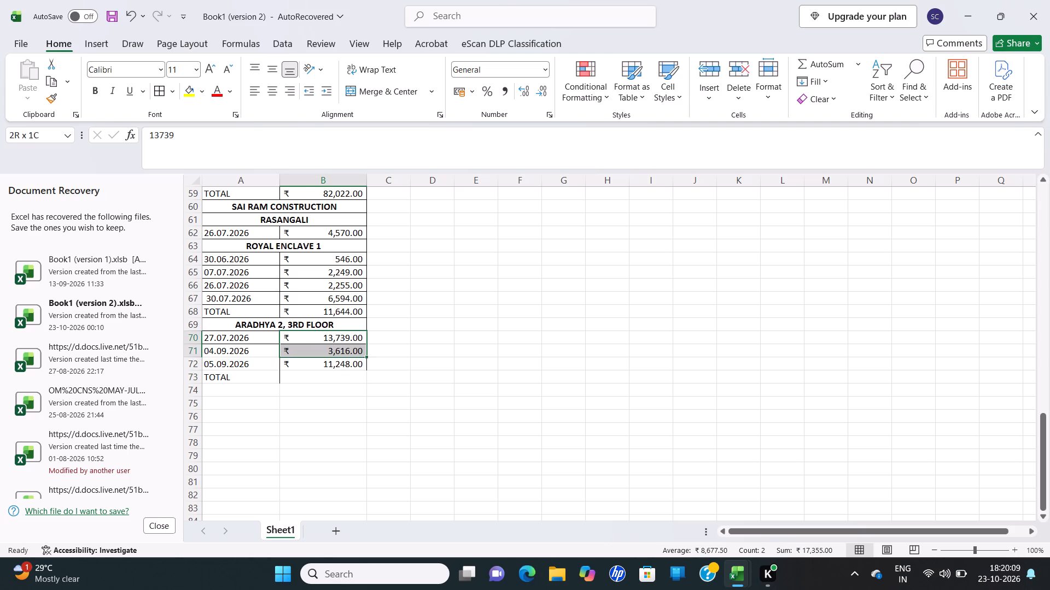
{"action": "left_click_drag", "start_coordinate": [301, 348], "coordinate": [307, 369]}
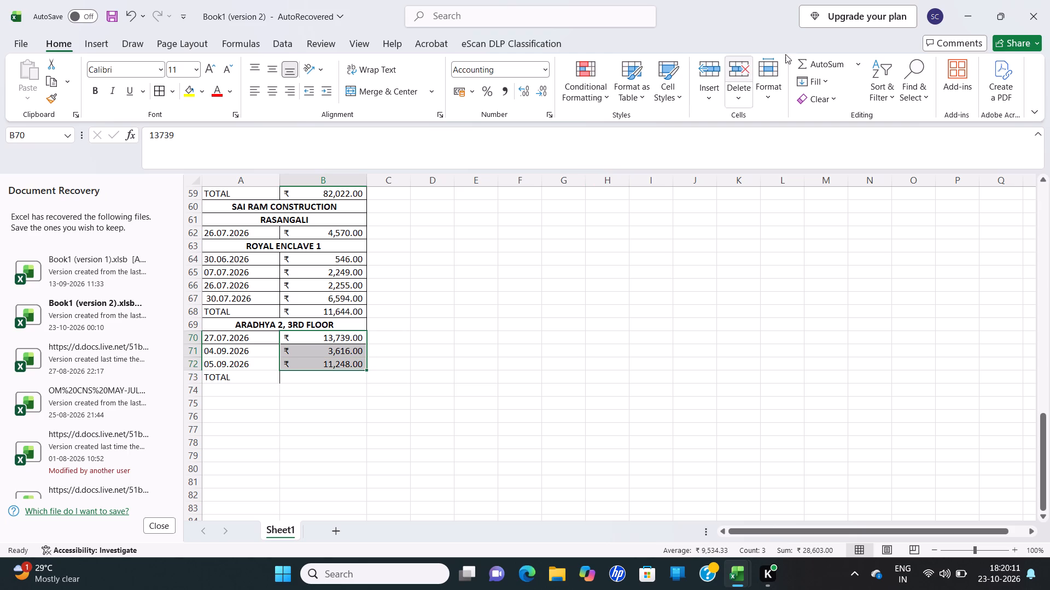
{"action": "left_click", "coordinate": [824, 62]}
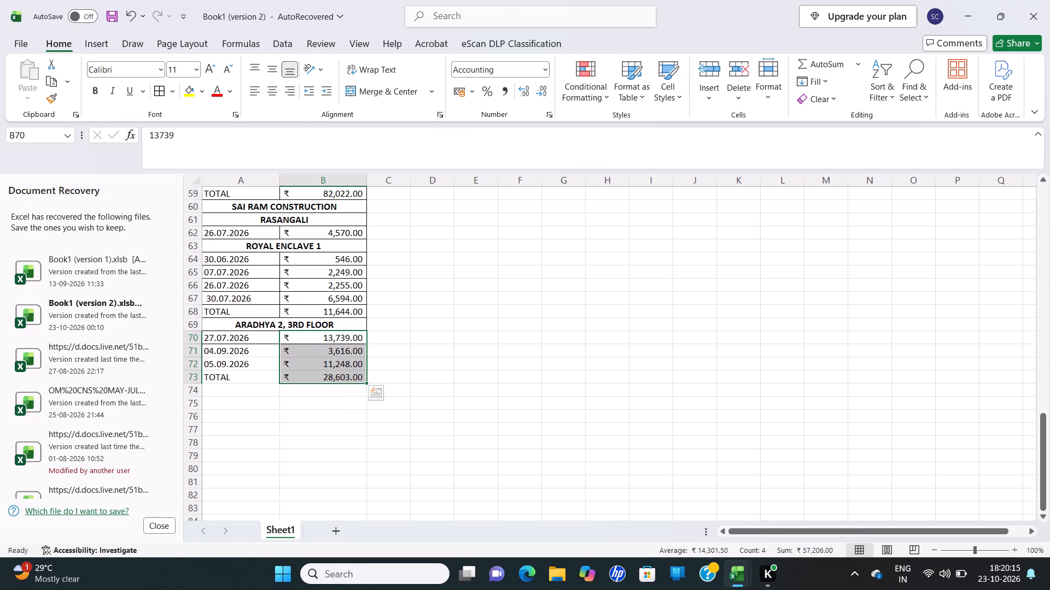
{"action": "left_click", "coordinate": [247, 390]}
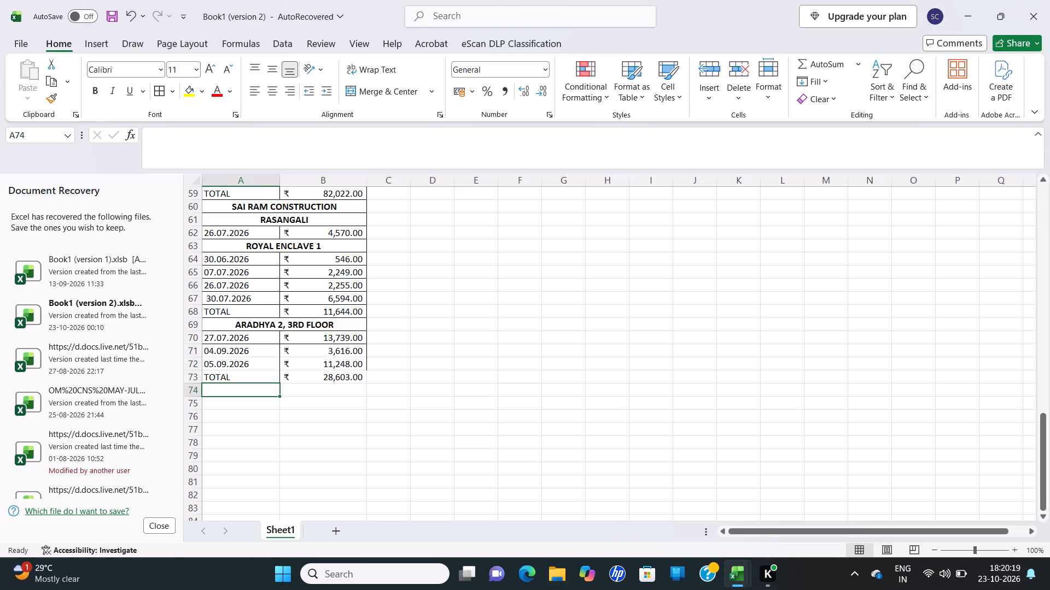
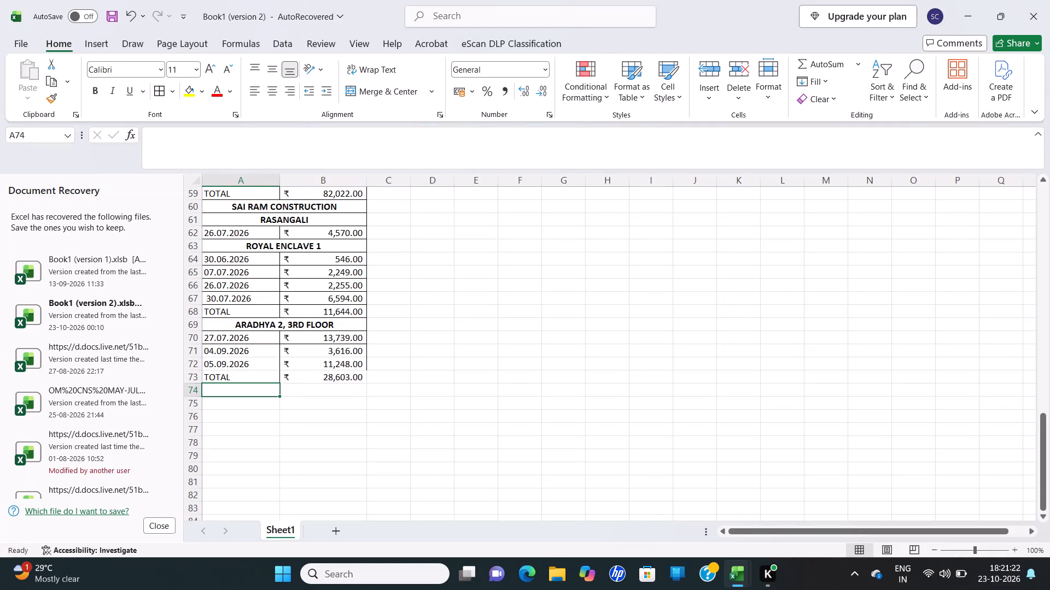
Merge and center A74:B74, and copy the ROYAL ADITYA ENCLAVE 2 block (A50:B51) from the MAY-JUL workbook into Book1 (version 2) there.
{"action": "left_click_drag", "start_coordinate": [259, 392], "coordinate": [312, 394]}
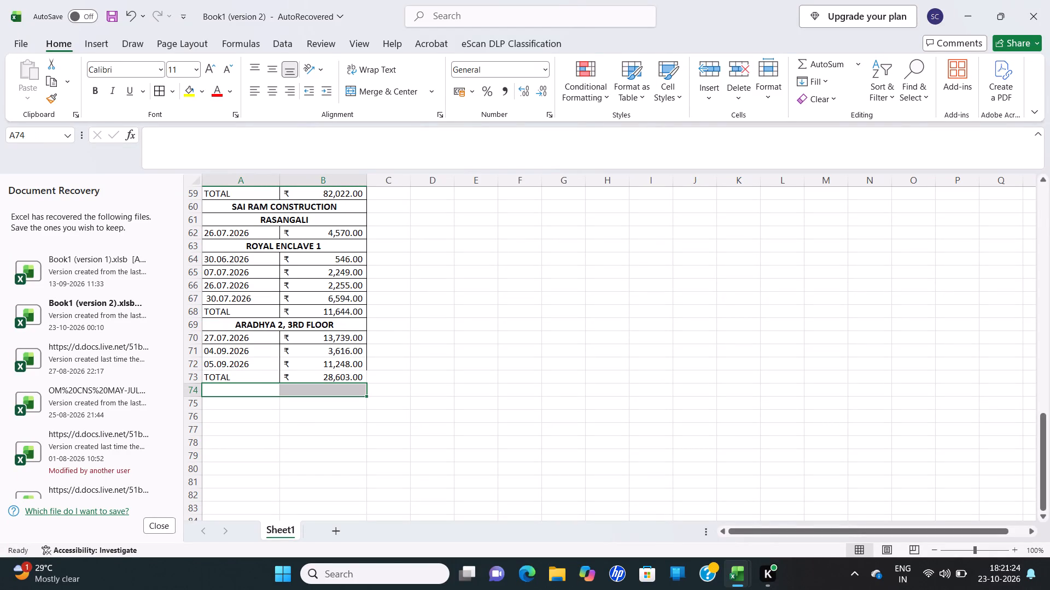
{"action": "left_click", "coordinate": [392, 93]}
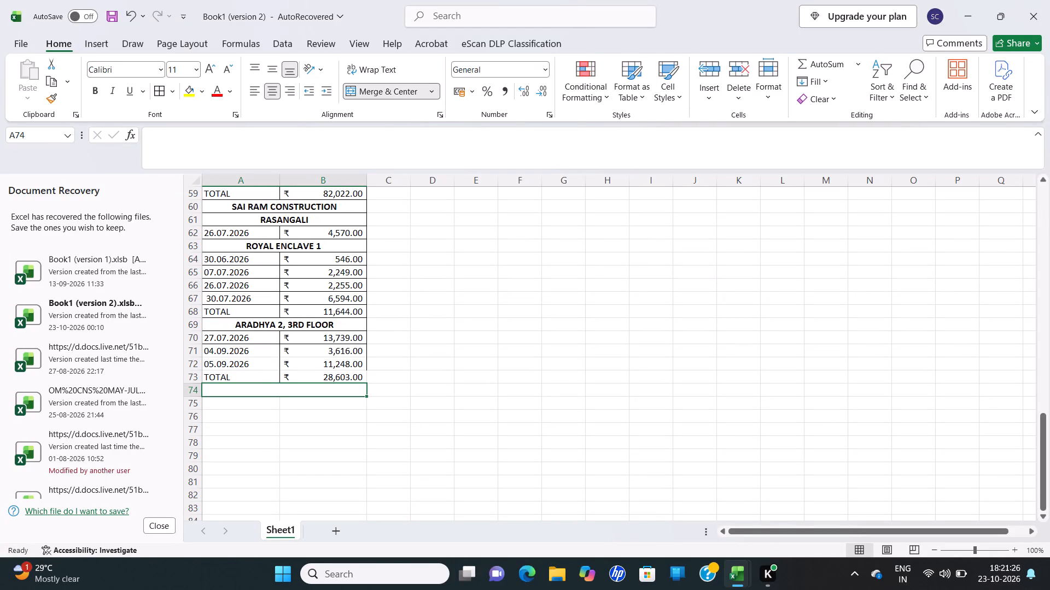
{"action": "left_click", "coordinate": [51, 405]}
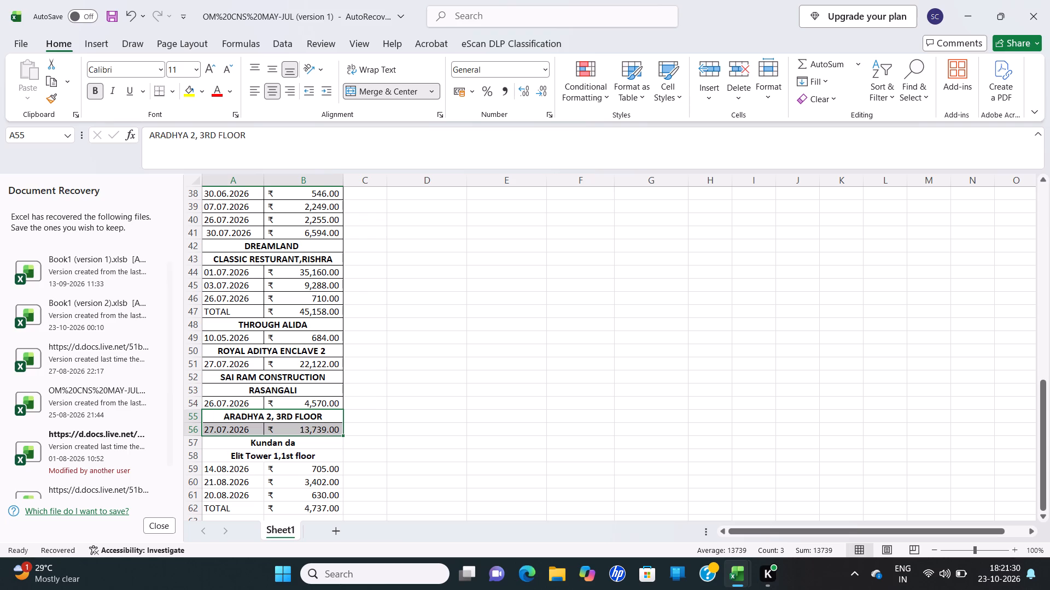
{"action": "left_click_drag", "start_coordinate": [247, 352], "coordinate": [261, 368]}
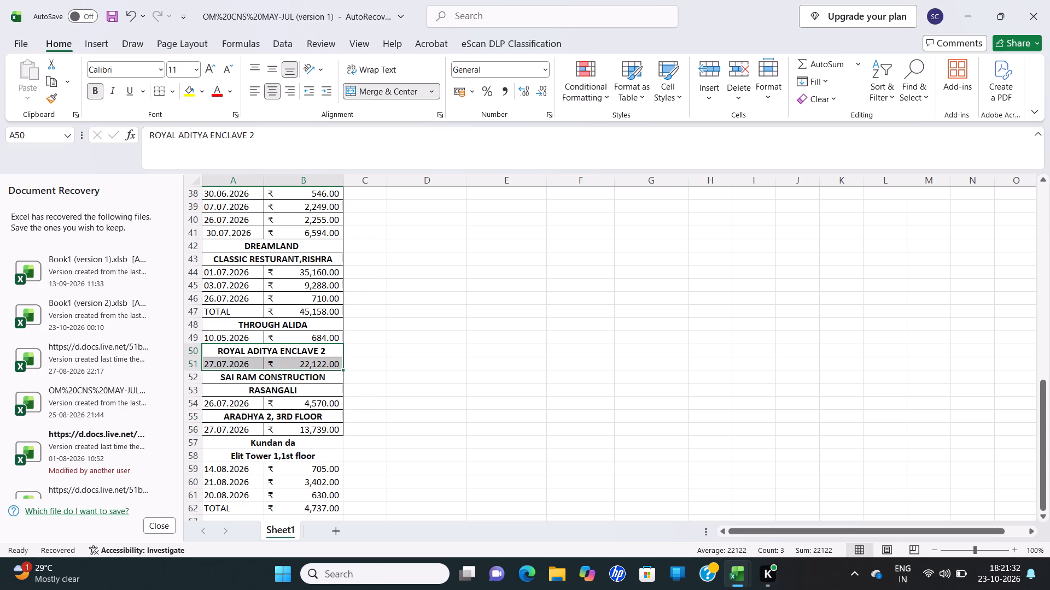
{"action": "key", "text": "ctrl+c"}
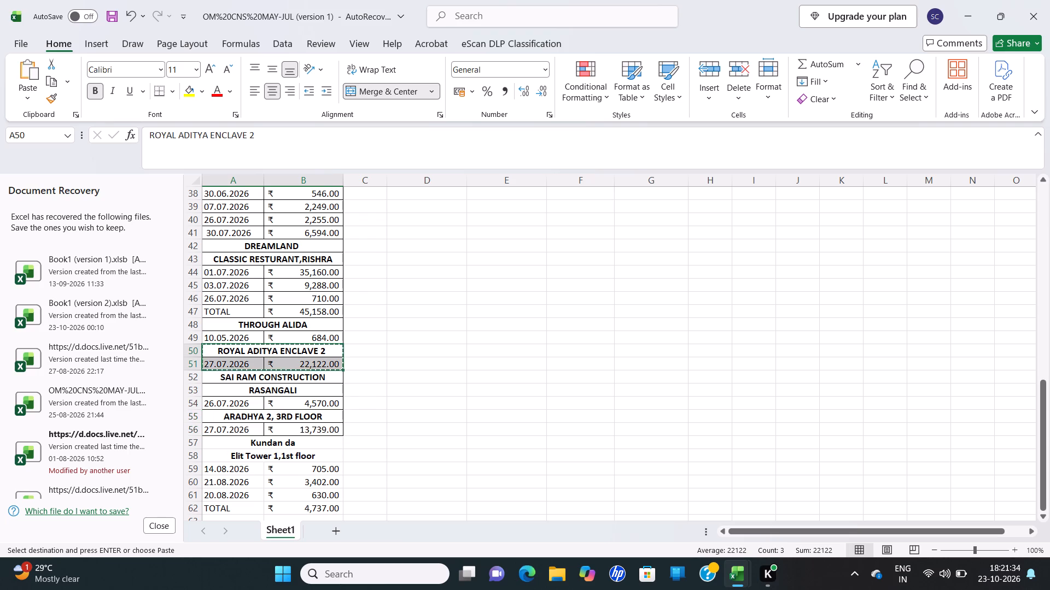
{"action": "left_click", "coordinate": [109, 309]}
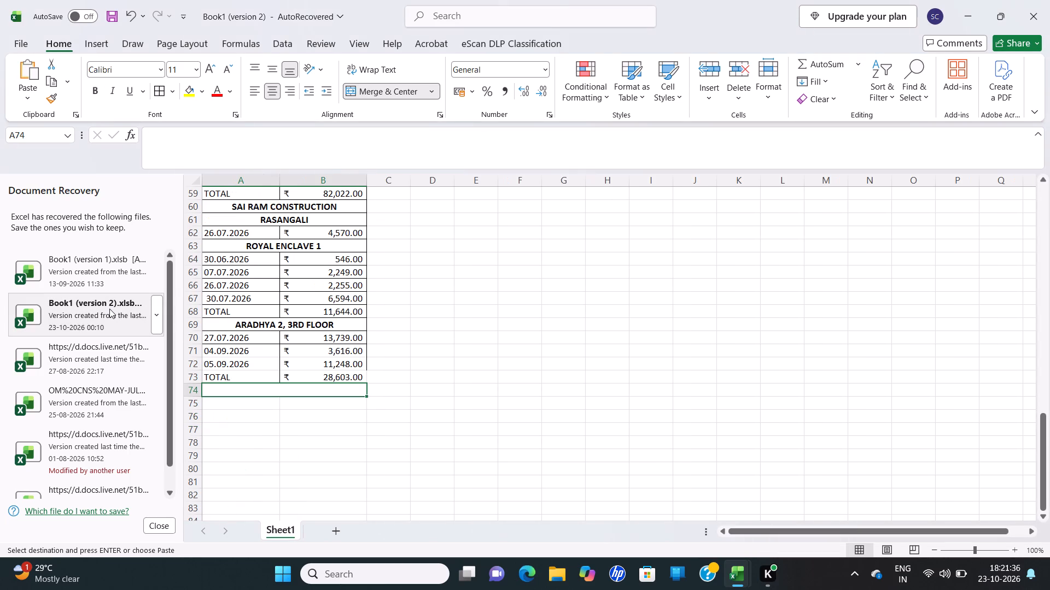
{"action": "key", "text": "ctrl+v"}
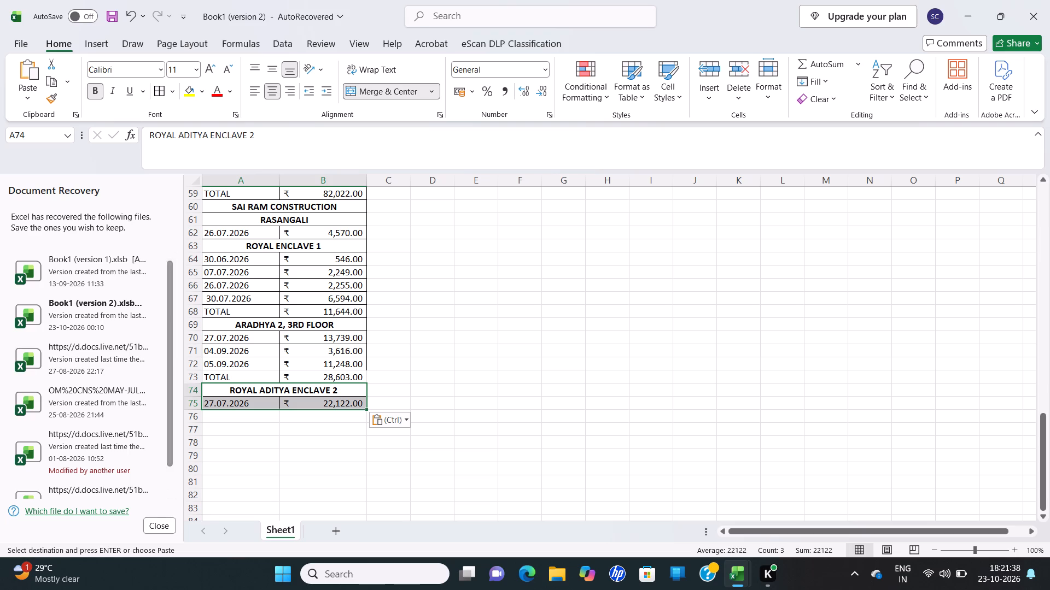
Apply all borders to the ARADHYA 2 entry and TOTAL rows in A71:B73.
{"action": "left_click", "coordinate": [246, 416]}
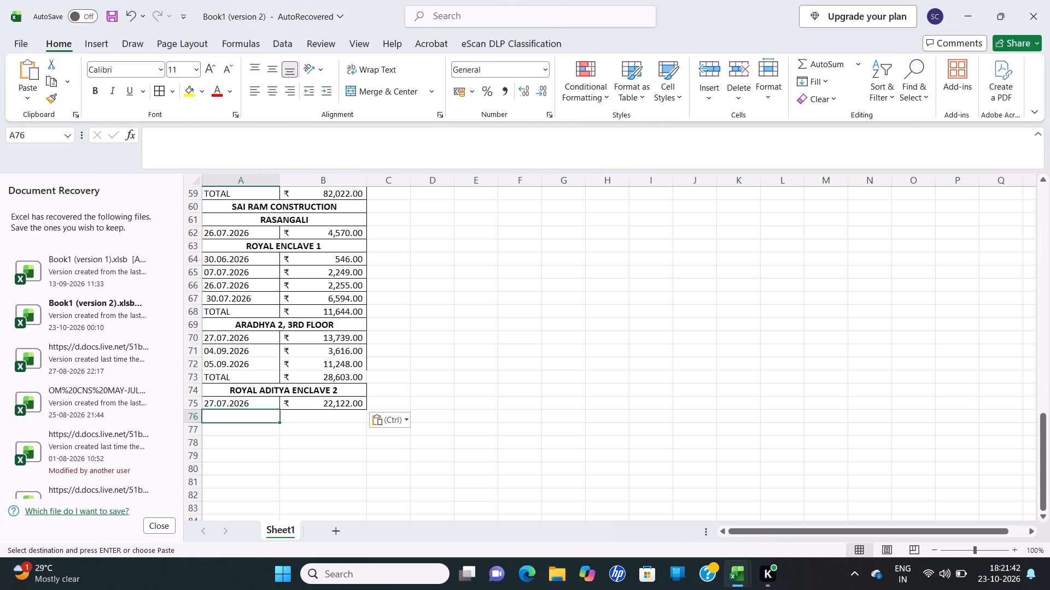
{"action": "left_click_drag", "start_coordinate": [273, 351], "coordinate": [286, 367]}
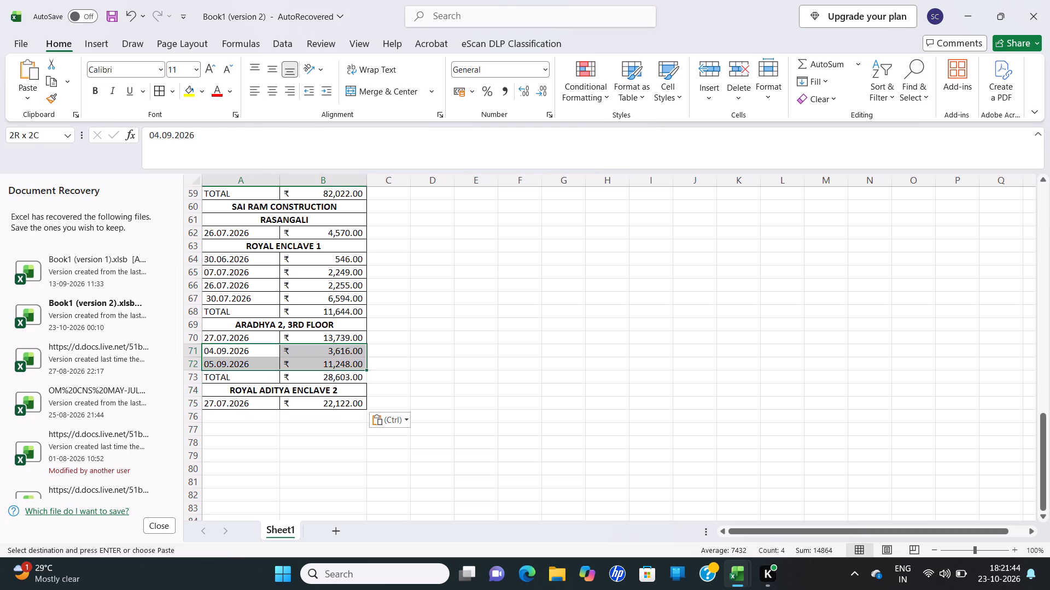
{"action": "left_click_drag", "start_coordinate": [286, 367], "coordinate": [309, 378]}
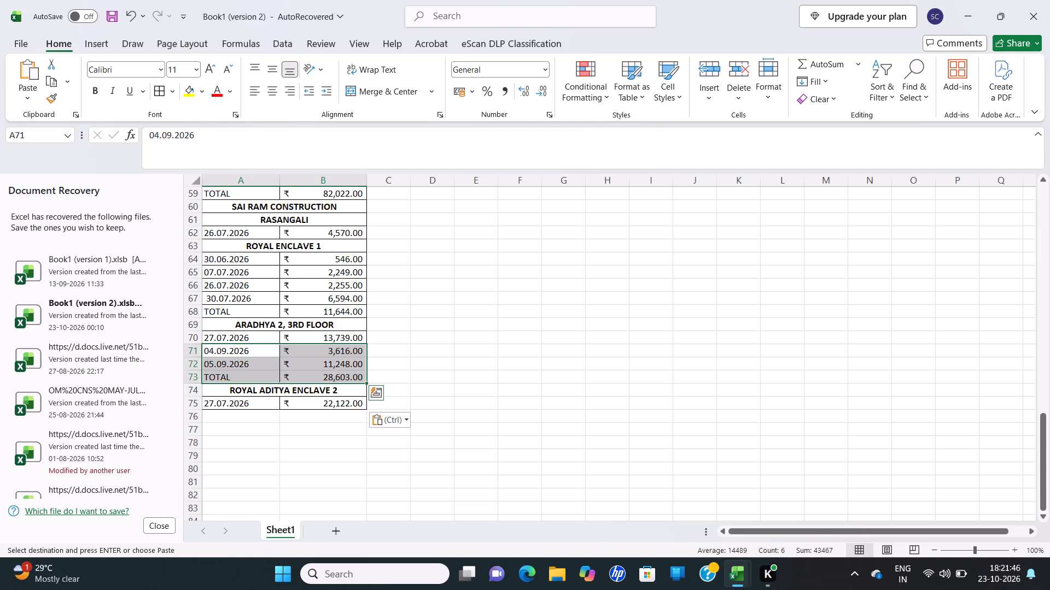
{"action": "left_click", "coordinate": [155, 92]}
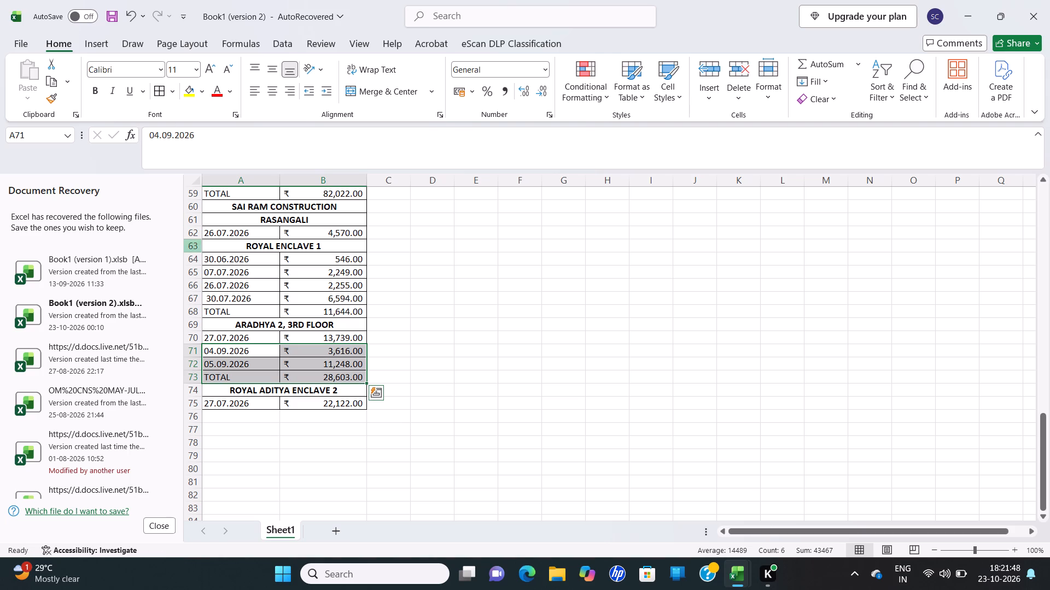
Below the ROYAL ADITYA ENCLAVE 2 entry, enter dates 05.10.2026 and 11.10.2026 and a TOTAL label in A76:A78.
{"action": "left_click", "coordinate": [235, 417]}
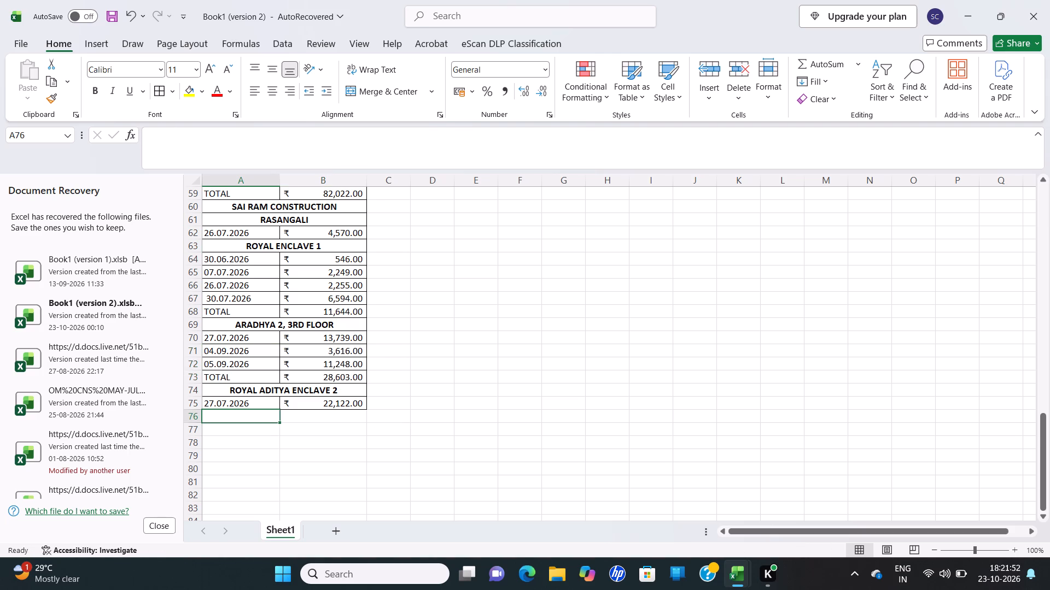
{"action": "type", "text": "05.10.2026"}
{"action": "key", "text": "Return"}
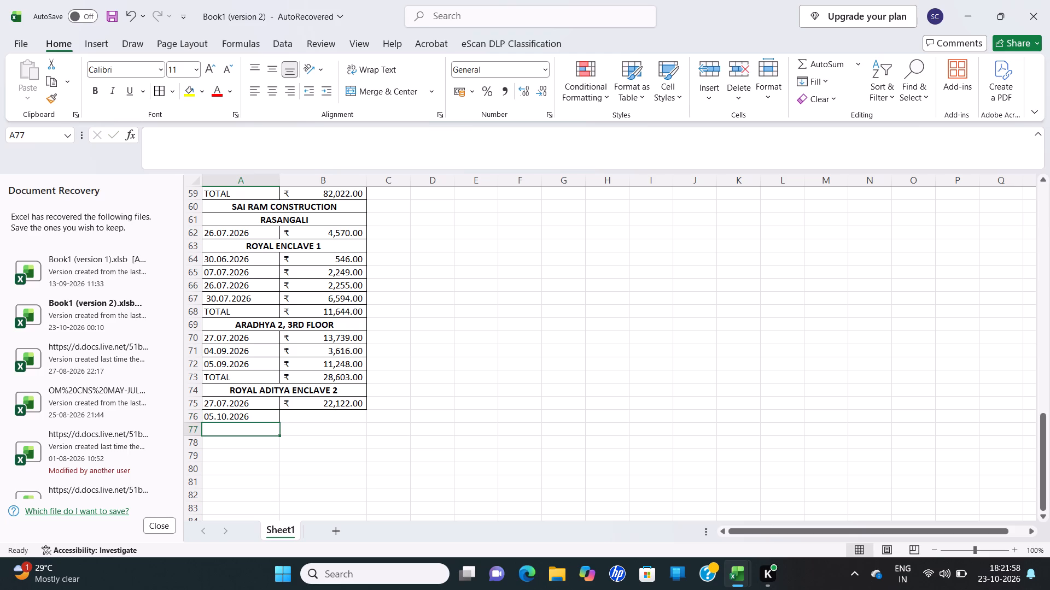
{"action": "type", "text": "11"}
{"action": "key", "text": "Return"}
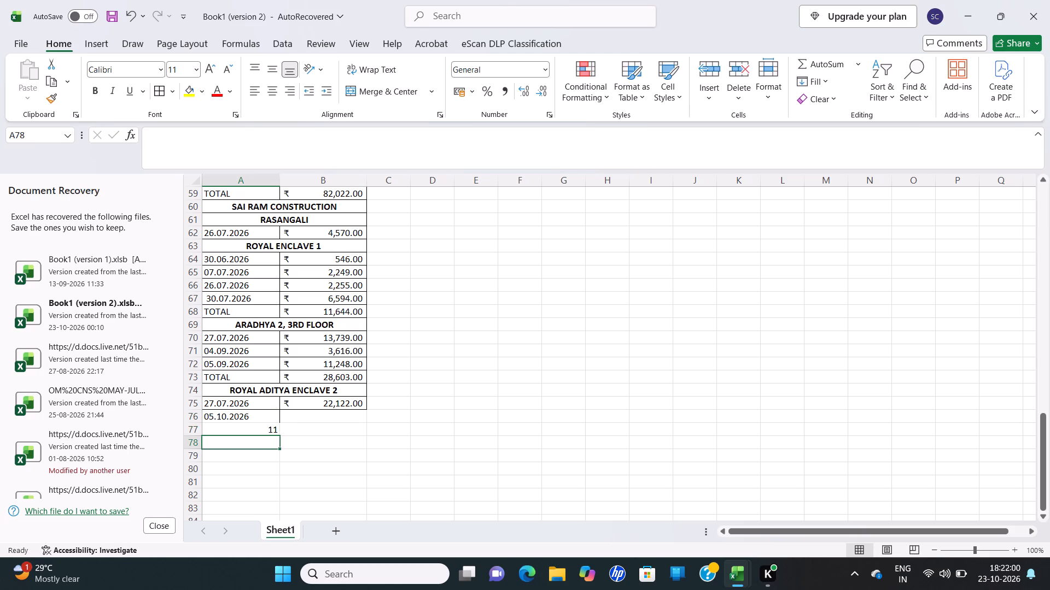
{"action": "key", "text": "Up"}
{"action": "type", "text": "11"}
{"action": "key", "text": "period"}
{"action": "type", "text": "10"}
{"action": "type", "text": ".2026"}
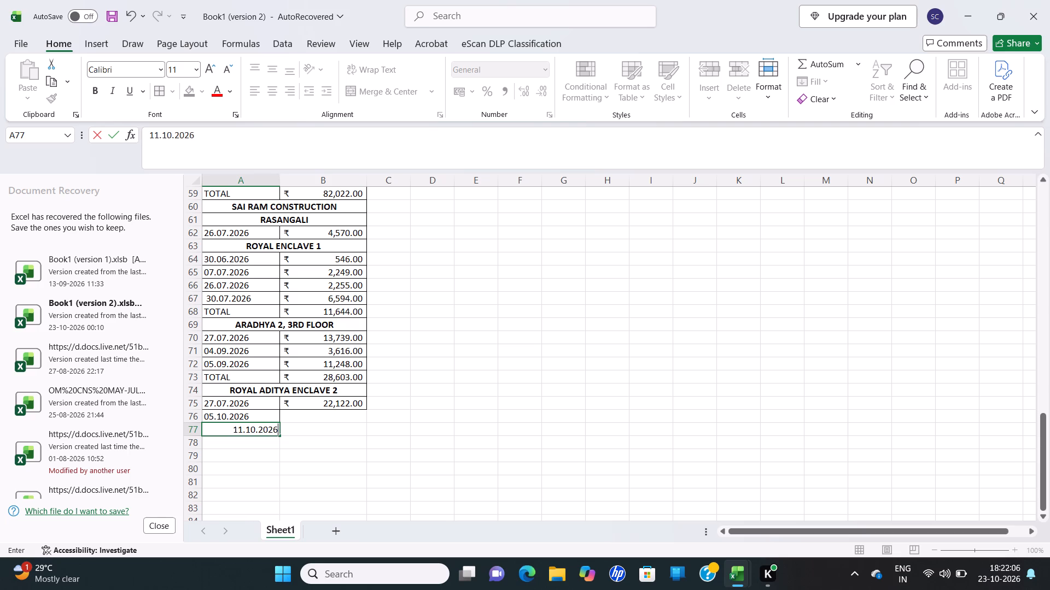
{"action": "key", "text": "Return"}
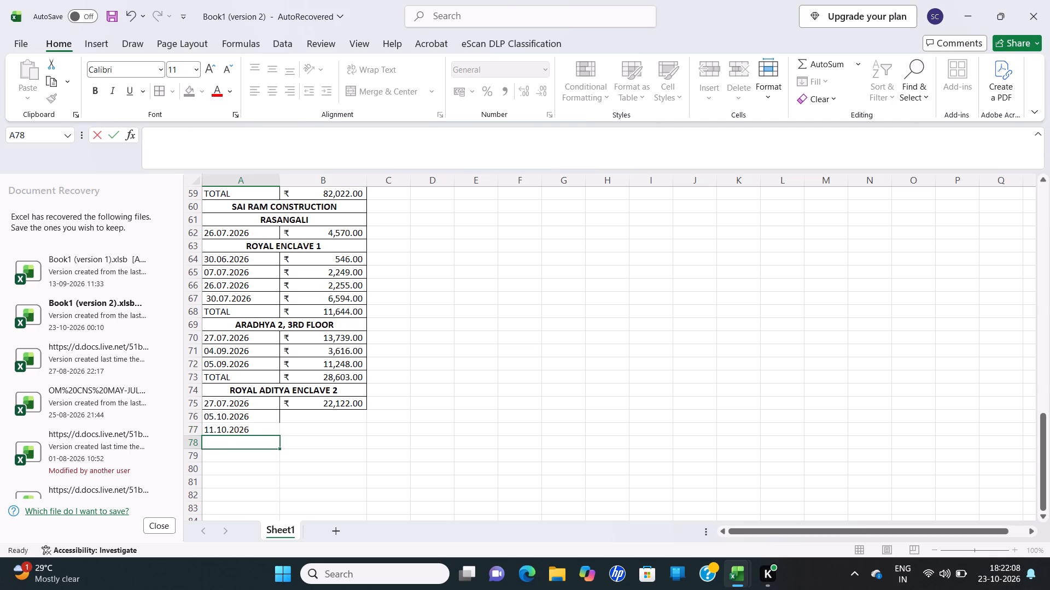
{"action": "type", "text": "TO"}
{"action": "key", "text": "Return"}
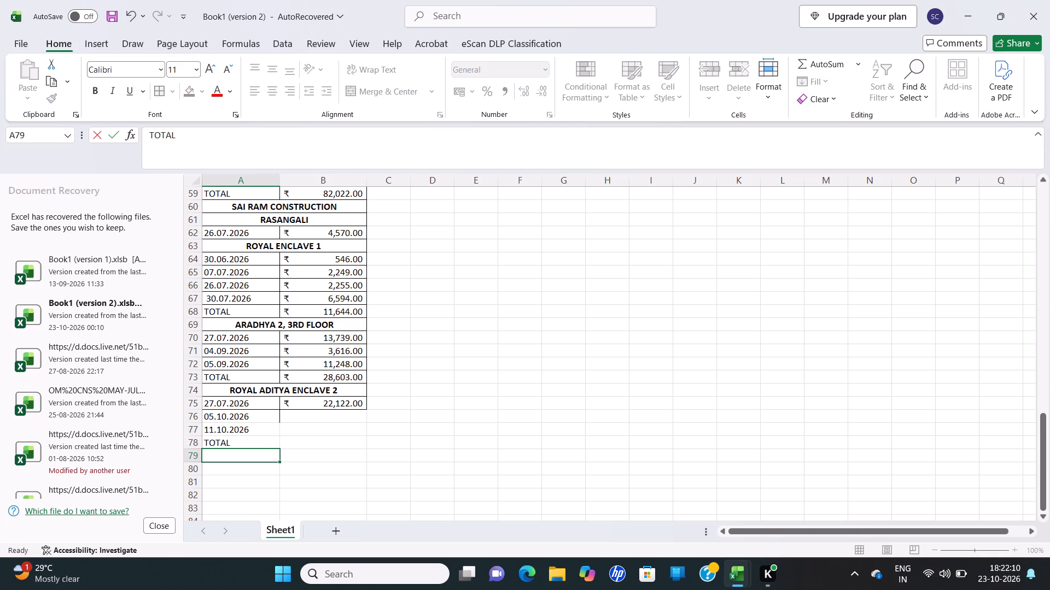
Enter the amounts 11688 for 05.10.2026 and 4752 for 11.10.2026 in B76:B77.
{"action": "key", "text": "Right"}
{"action": "key", "text": "Up"}
{"action": "key", "text": "Up"}
{"action": "key", "text": "Up"}
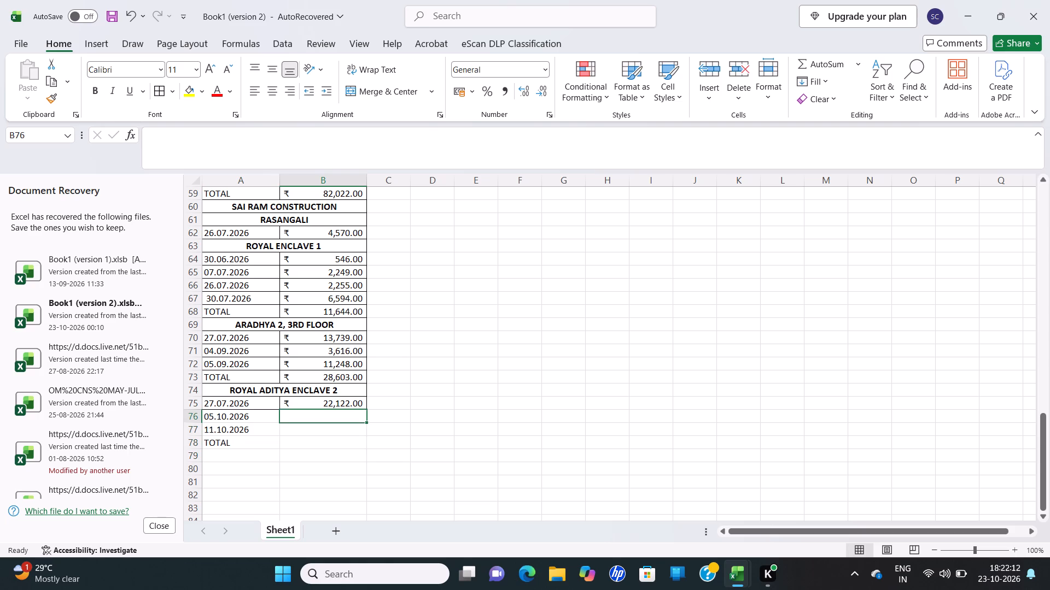
{"action": "type", "text": "11688"}
{"action": "key", "text": "Return"}
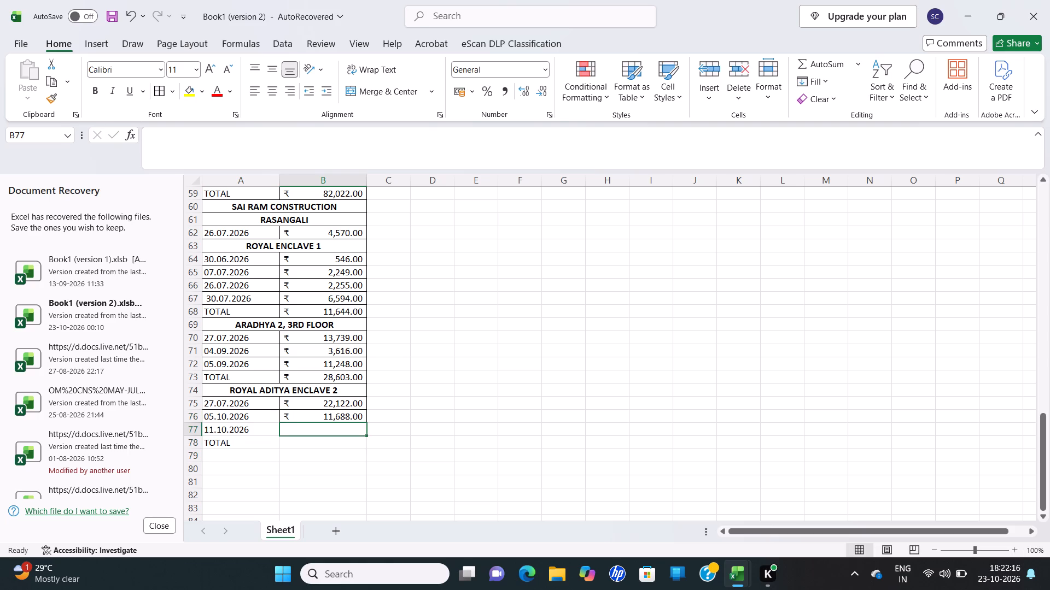
{"action": "type", "text": "4752"}
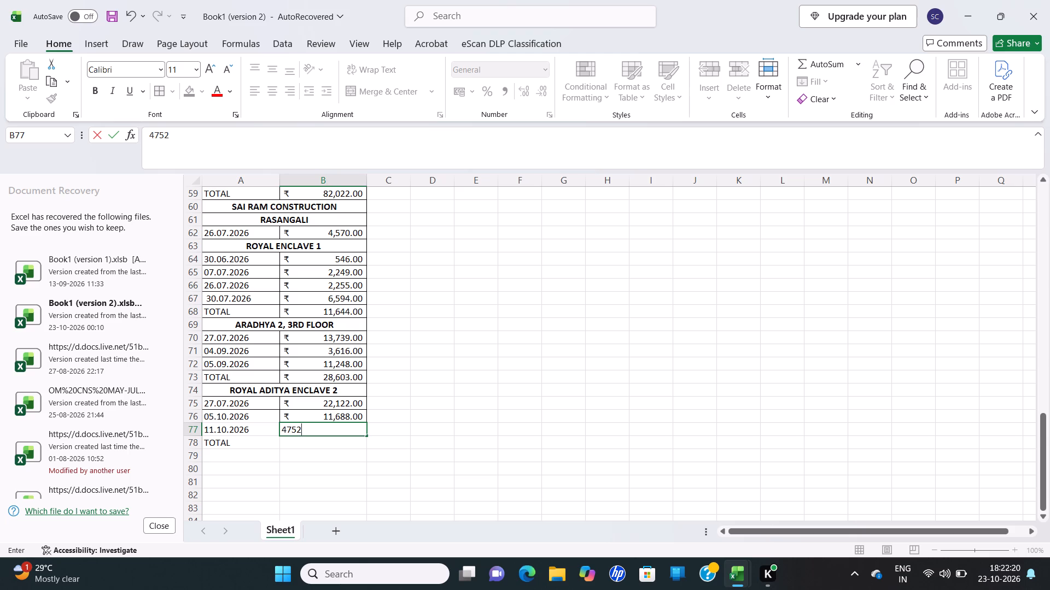
{"action": "key", "text": "Return"}
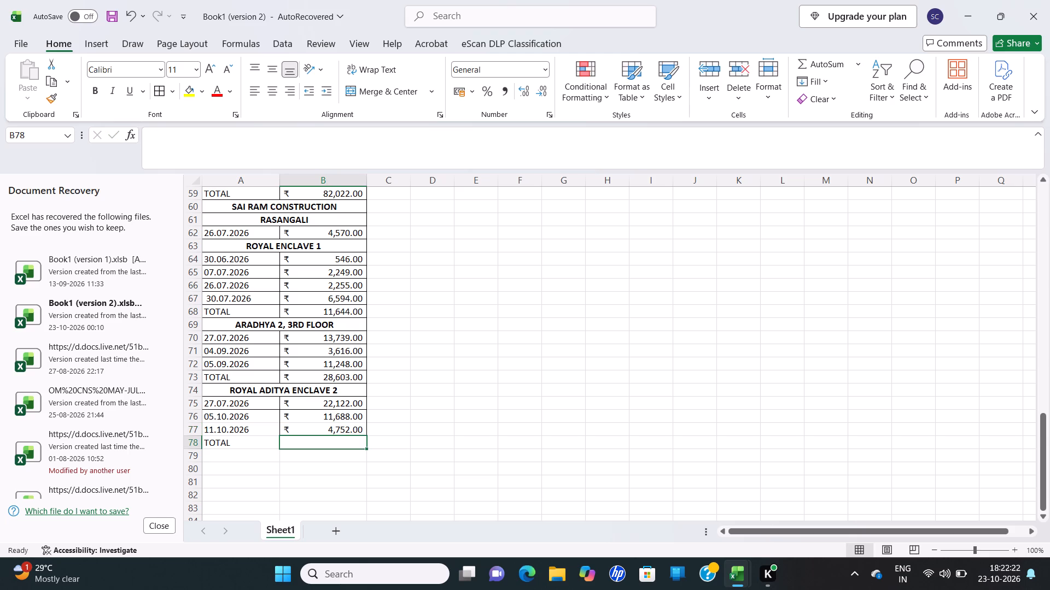
AutoSum the ROYAL ADITYA ENCLAVE 2 amounts B75:B77 into the TOTAL row at B78.
{"action": "left_click_drag", "start_coordinate": [322, 404], "coordinate": [323, 428]}
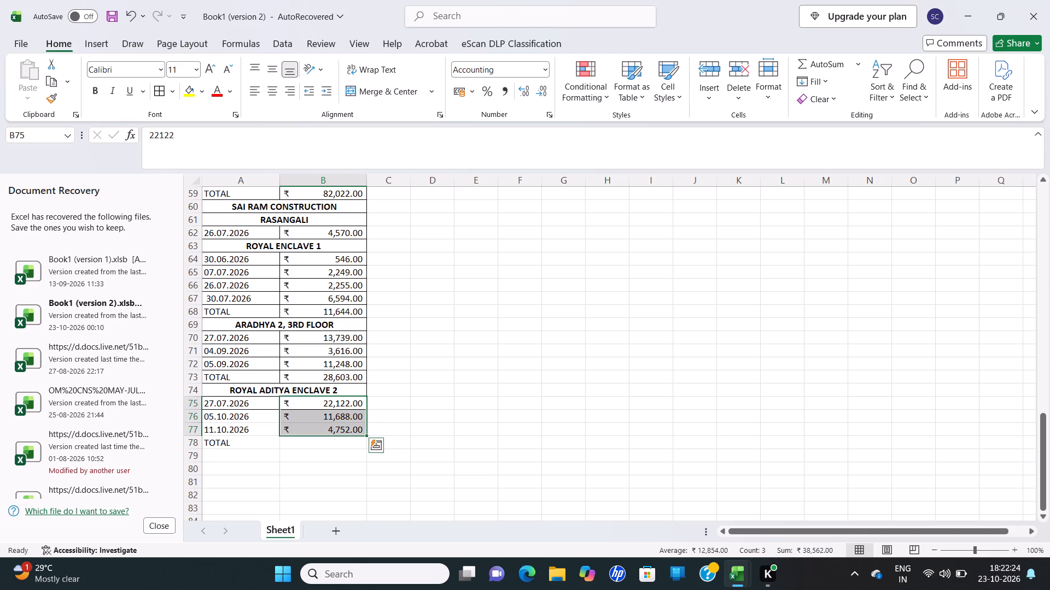
{"action": "left_click", "coordinate": [816, 65]}
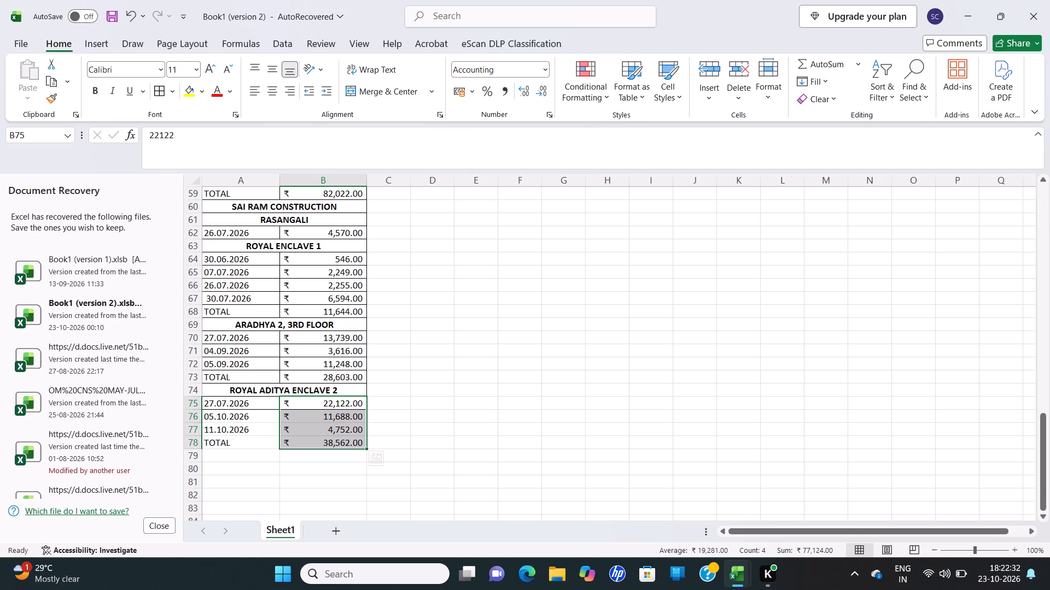
Apply all borders to the new ROYAL ADITYA ENCLAVE 2 entry and TOTAL rows in A76:B78.
{"action": "left_click_drag", "start_coordinate": [243, 417], "coordinate": [322, 444]}
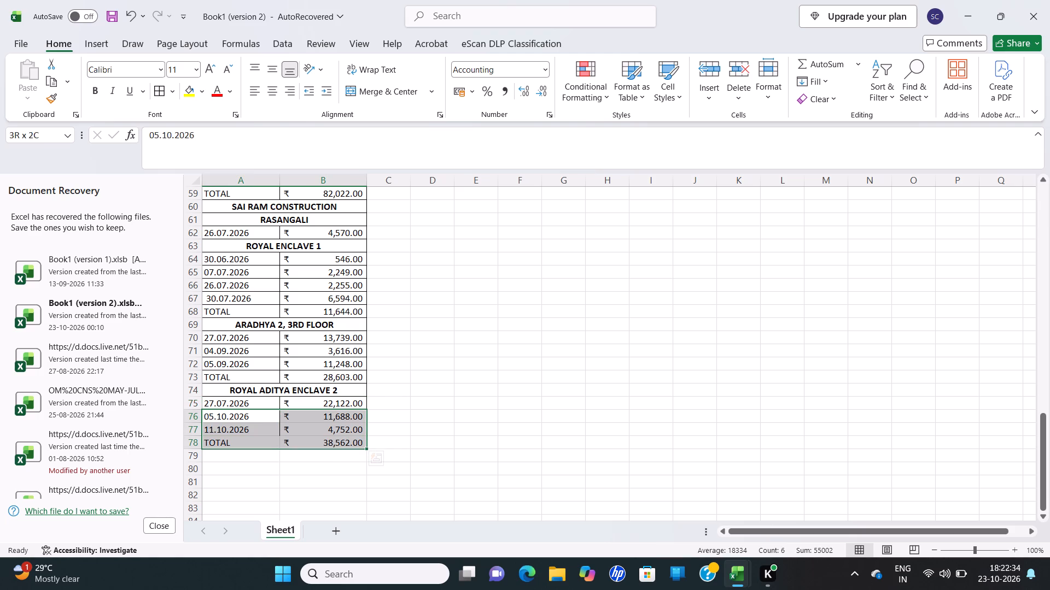
{"action": "left_click_drag", "start_coordinate": [322, 444], "coordinate": [321, 444]}
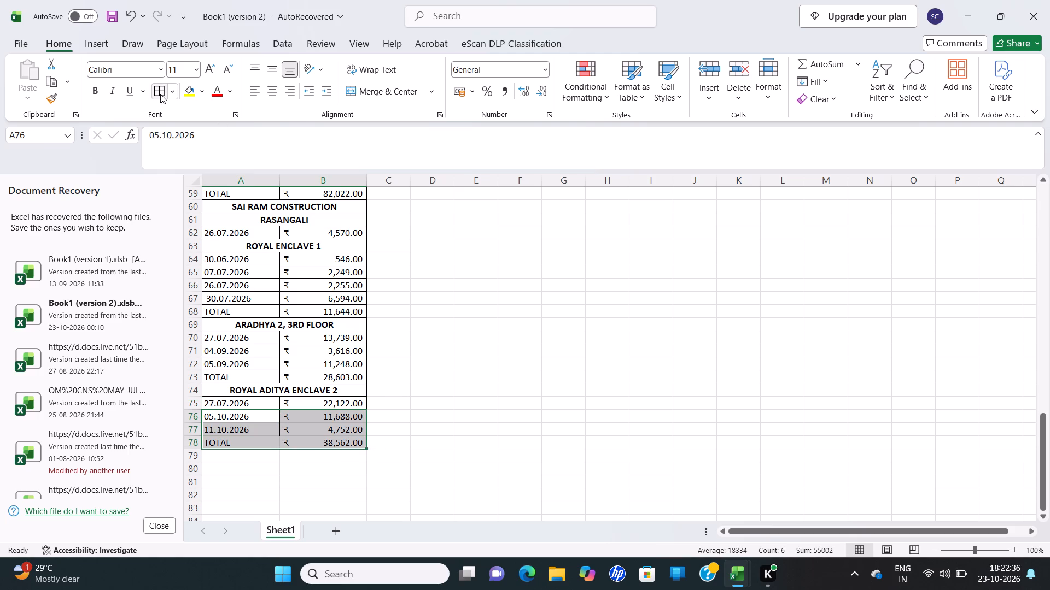
{"action": "left_click", "coordinate": [160, 94]}
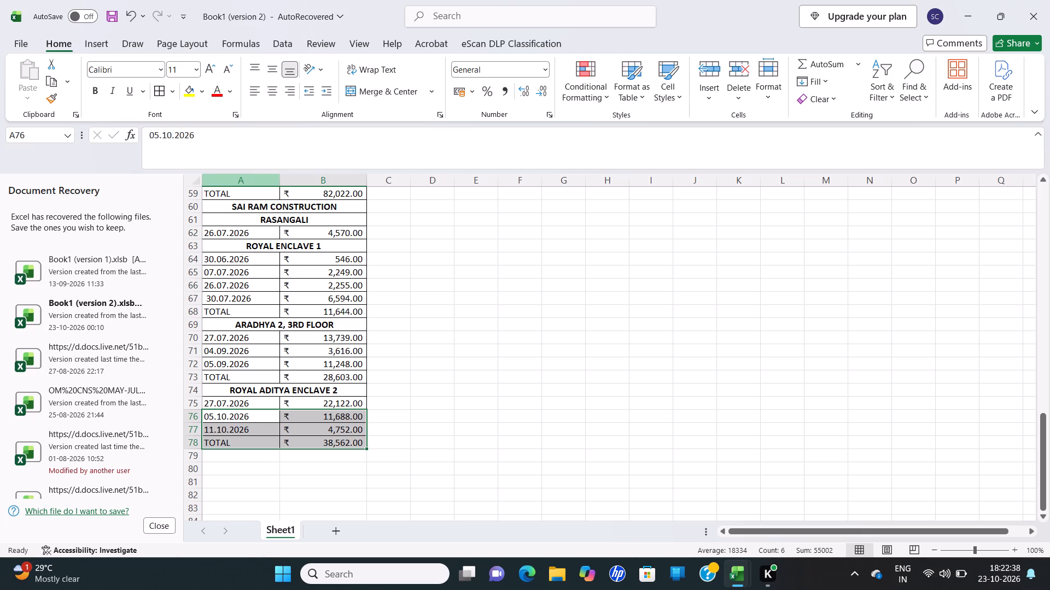
{"action": "left_click", "coordinate": [419, 359]}
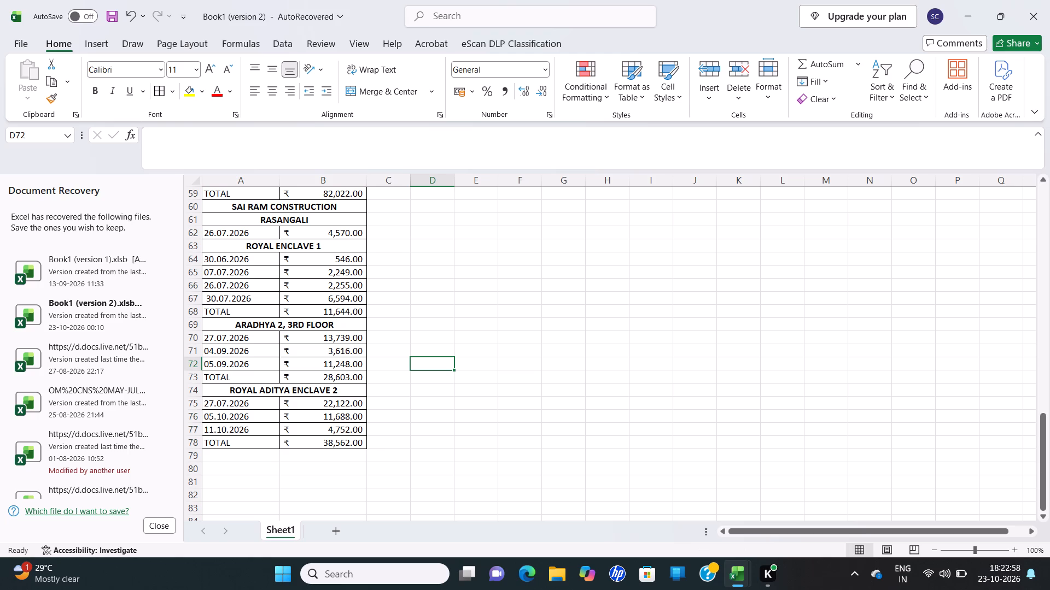
Review the site blocks already entered in the payments list, from the upper rows down to its end.
{"action": "scroll", "coordinate": [419, 359], "scroll_direction": "up", "scroll_amount": 6}
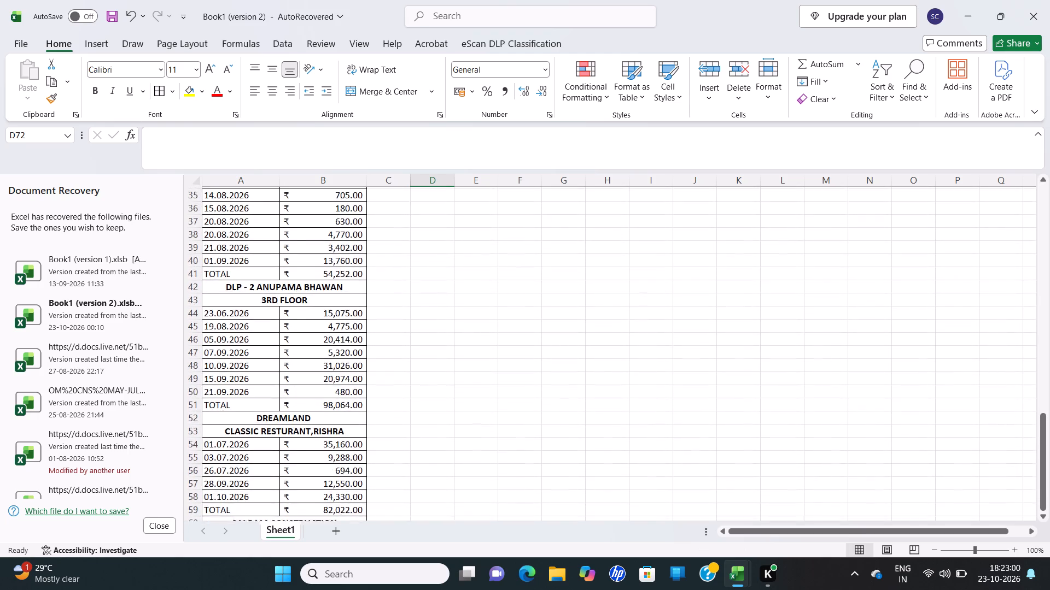
{"action": "scroll", "coordinate": [419, 359], "scroll_direction": "up", "scroll_amount": 3}
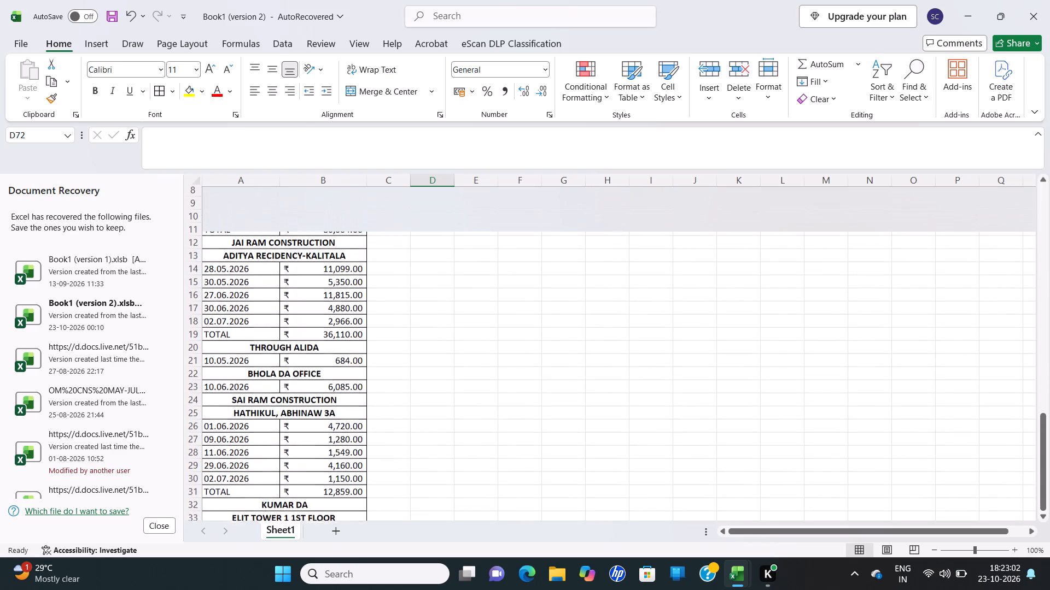
{"action": "scroll", "coordinate": [419, 359], "scroll_direction": "down", "scroll_amount": 4}
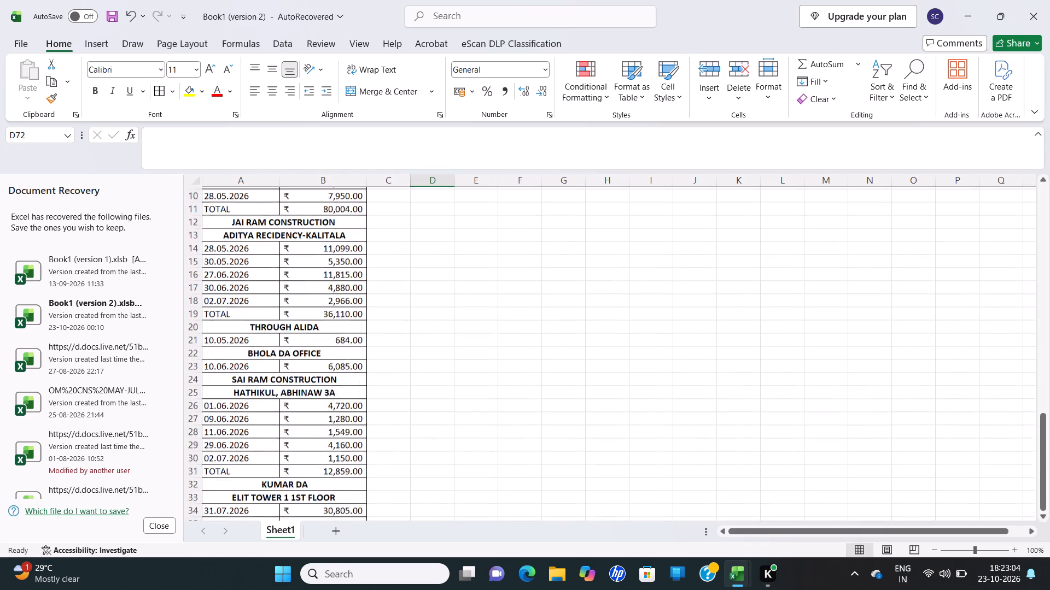
{"action": "scroll", "coordinate": [419, 359], "scroll_direction": "down", "scroll_amount": 6}
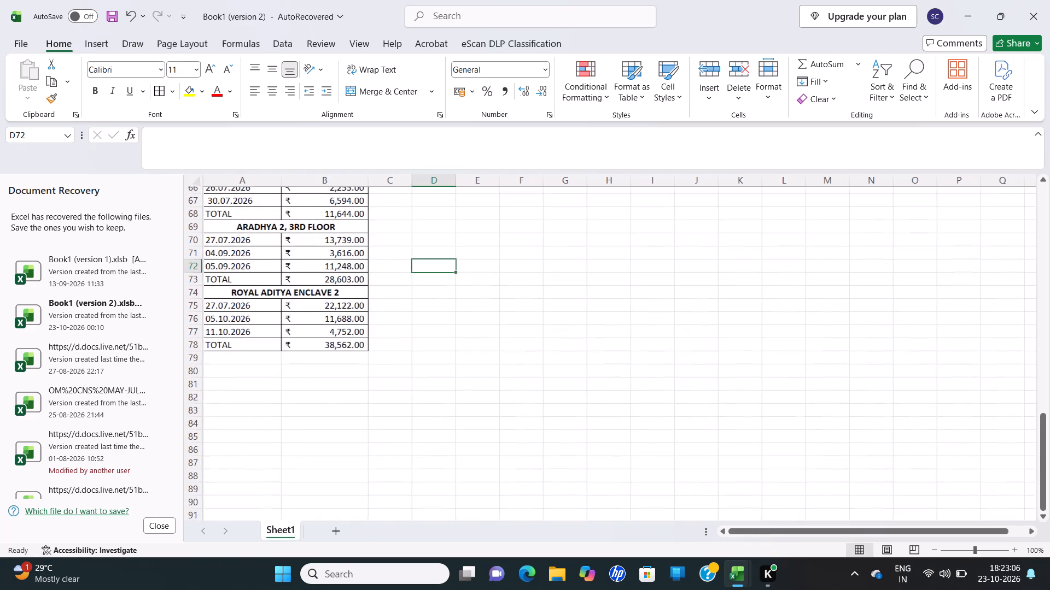
{"action": "scroll", "coordinate": [419, 359], "scroll_direction": "down", "scroll_amount": 1}
Merge and center the empty cells A79:B79 directly below the ROYAL ADITYA ENCLAVE 2 TOTAL row.
{"action": "left_click", "coordinate": [248, 355]}
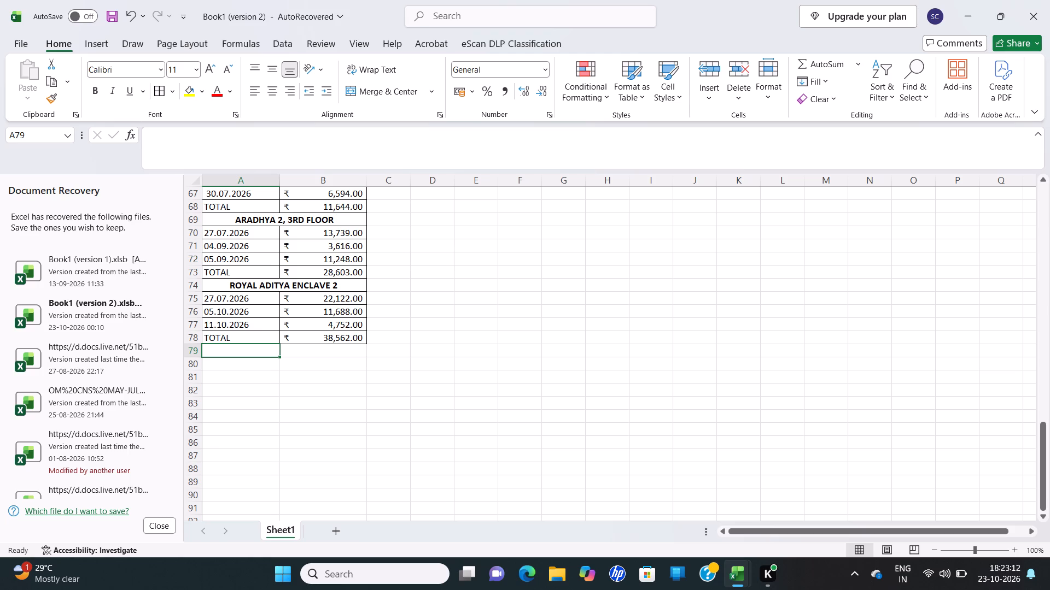
{"action": "left_click_drag", "start_coordinate": [243, 351], "coordinate": [290, 355]}
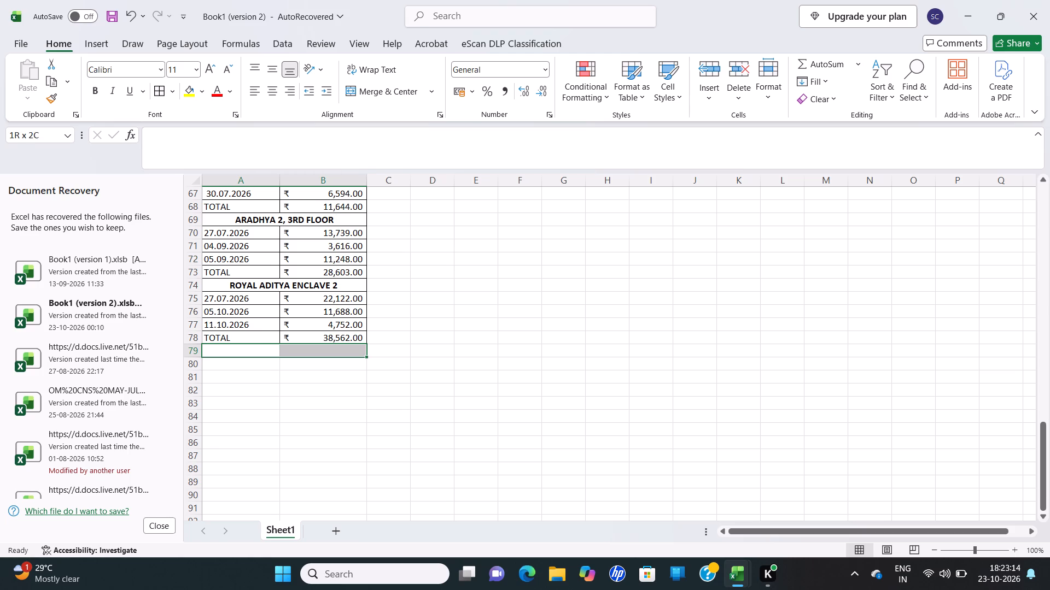
{"action": "left_click_drag", "start_coordinate": [290, 355], "coordinate": [298, 353]}
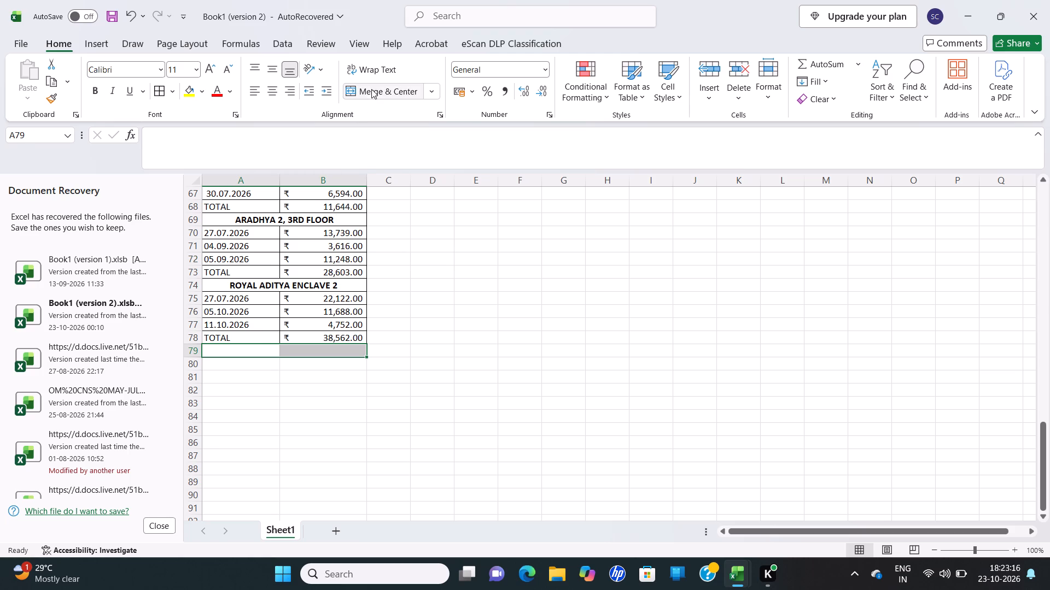
{"action": "left_click", "coordinate": [372, 88]}
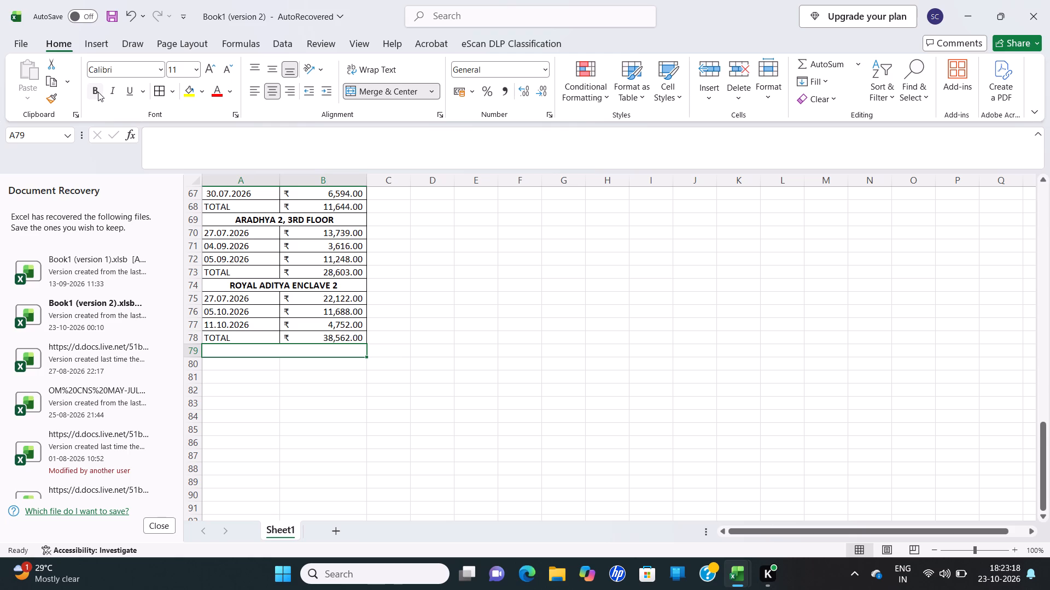
Enter the bold heading ANIRBAN DA in the merged cell A79 below the ROYAL ADITYA ENCLAVE 2 block.
{"action": "left_click", "coordinate": [98, 92]}
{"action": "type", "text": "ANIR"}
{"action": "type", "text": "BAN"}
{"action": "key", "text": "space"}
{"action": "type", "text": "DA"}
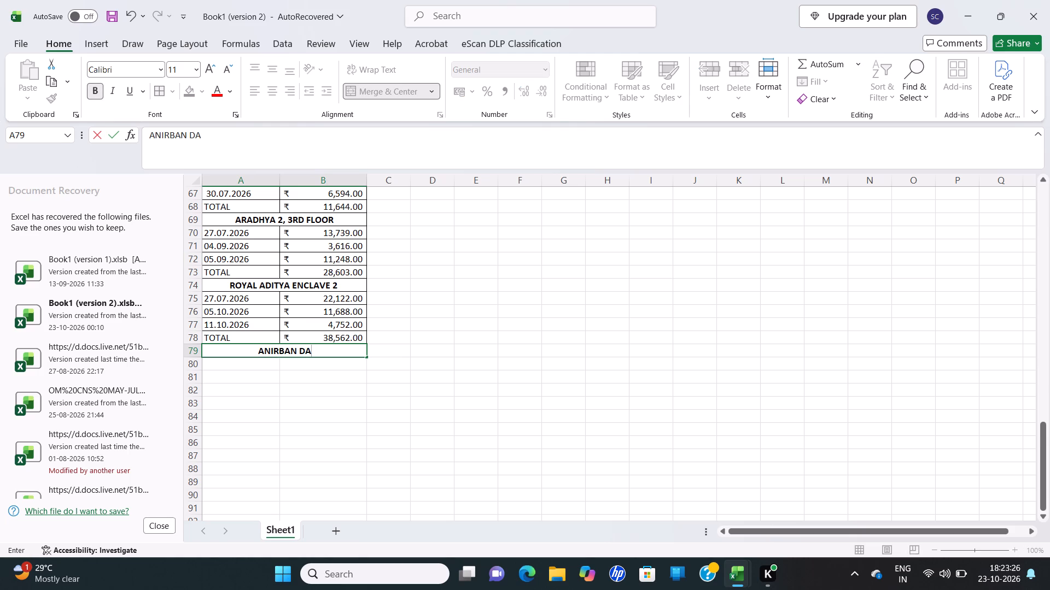
Add the ANIRBAN DA payment entry in A80:B80 with date 10.10.2026 and amount 1050.
{"action": "left_click", "coordinate": [237, 363]}
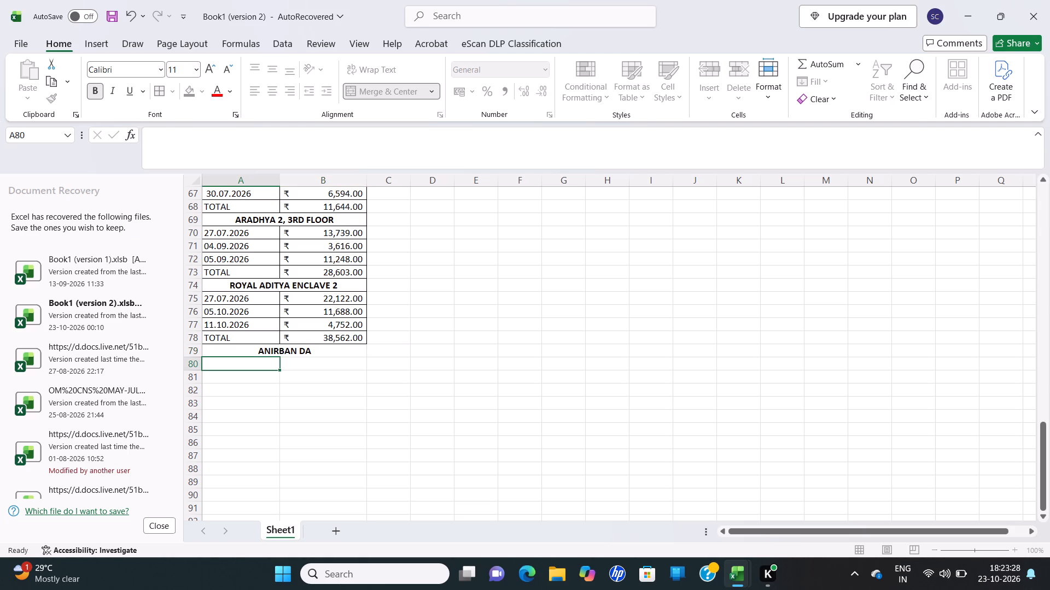
{"action": "type", "text": "10.10"}
{"action": "type", "text": ".2026"}
{"action": "key", "text": "Right"}
{"action": "type", "text": "1050"}
{"action": "key", "text": "Return"}
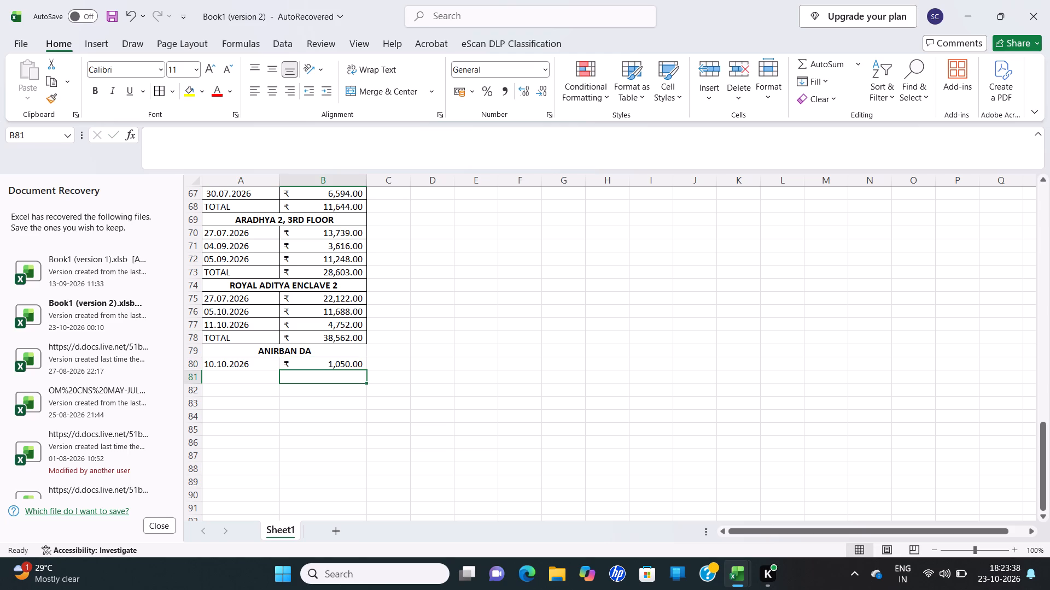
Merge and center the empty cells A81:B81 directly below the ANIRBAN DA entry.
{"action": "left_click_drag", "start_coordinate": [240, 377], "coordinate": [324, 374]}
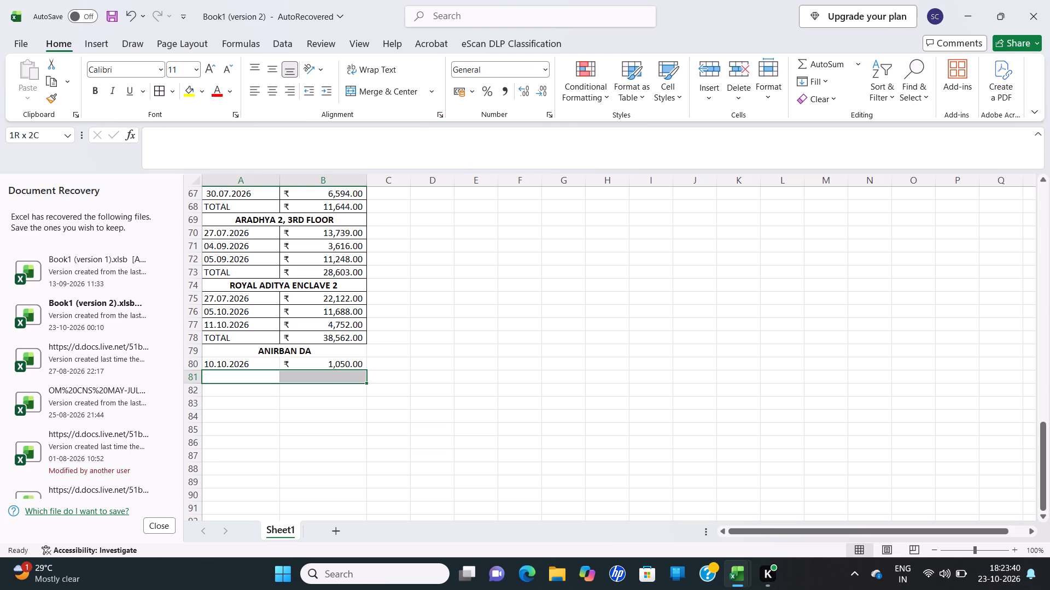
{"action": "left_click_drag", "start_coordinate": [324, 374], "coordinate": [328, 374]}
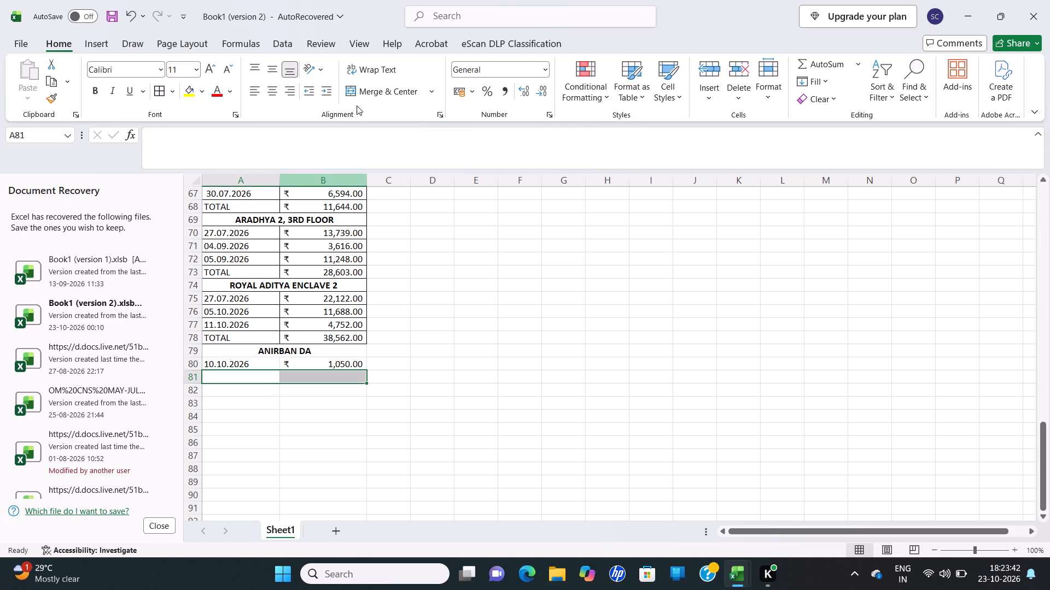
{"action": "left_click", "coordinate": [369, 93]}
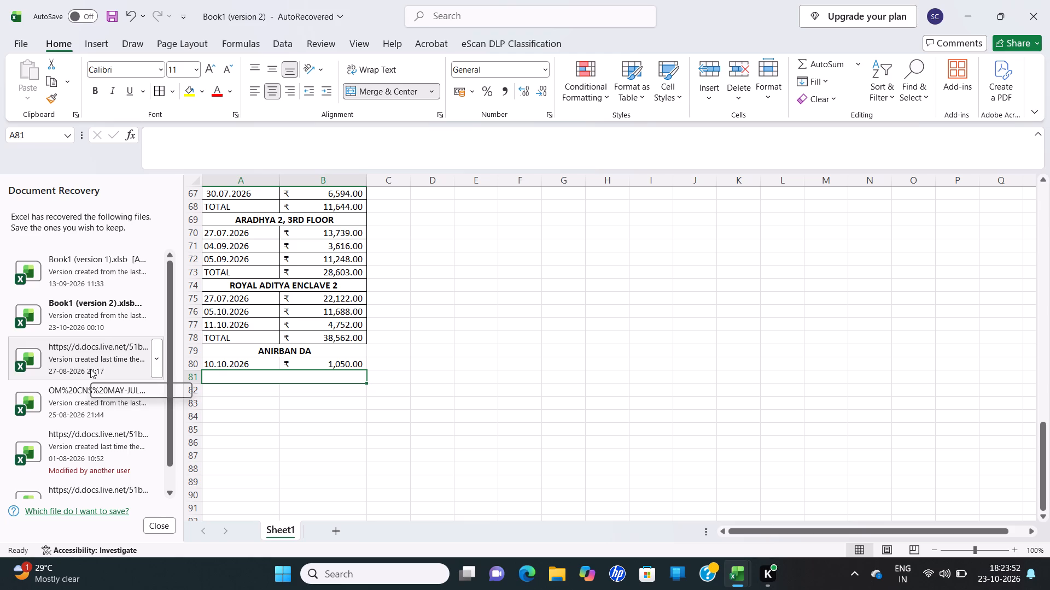
Copy the MRINAL NIKETAN block A20:B22 from the recovered OM CNS MAY-JUL workbook and return to Book1 (version 2).
{"action": "left_click", "coordinate": [81, 392]}
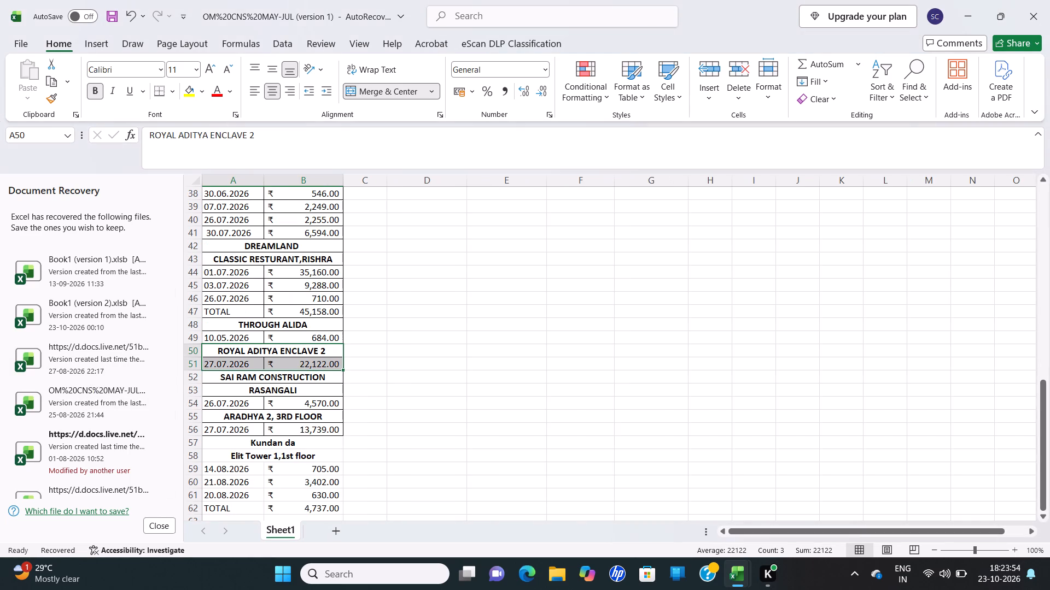
{"action": "scroll", "coordinate": [360, 394], "scroll_direction": "up", "scroll_amount": 2}
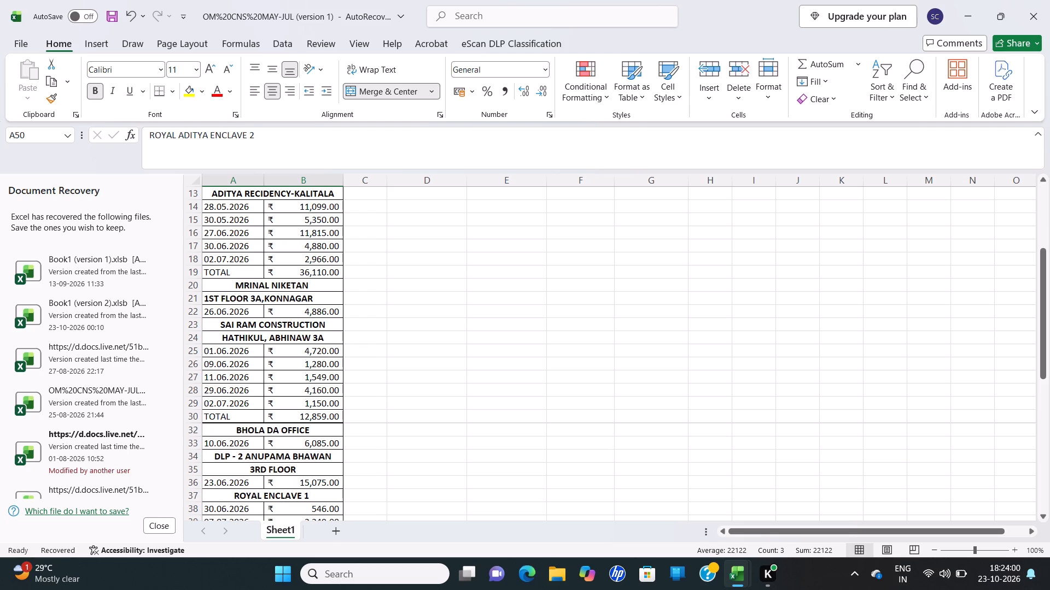
{"action": "left_click_drag", "start_coordinate": [254, 285], "coordinate": [259, 312]}
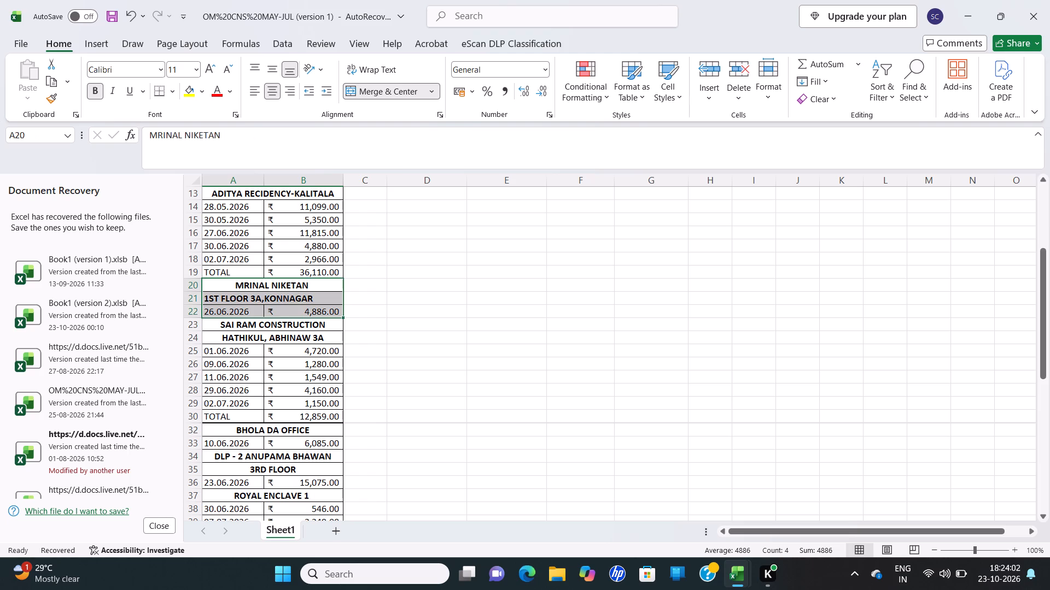
{"action": "key", "text": "ctrl+c"}
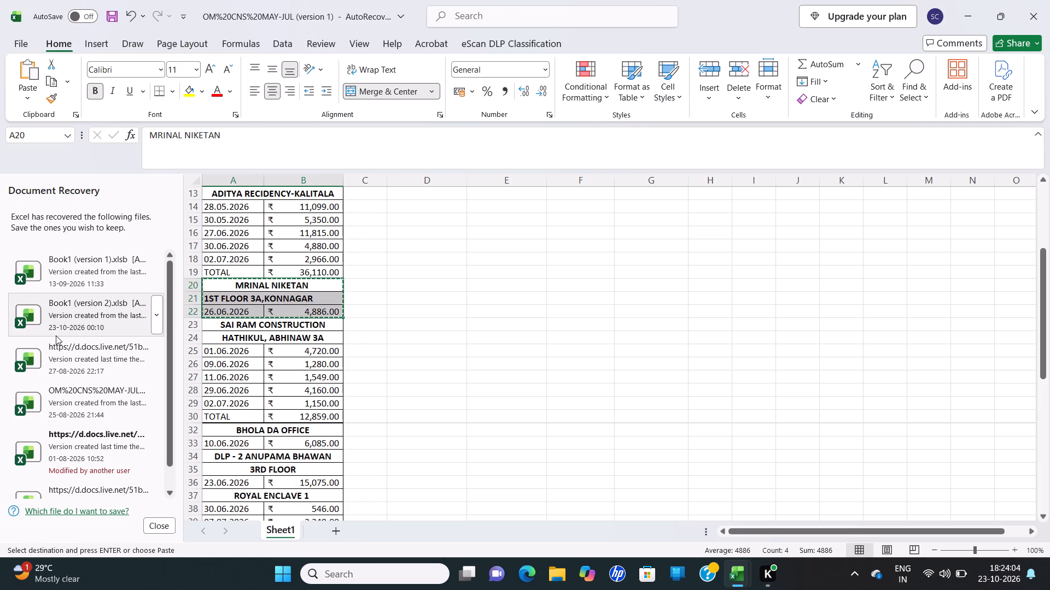
{"action": "left_click", "coordinate": [81, 317]}
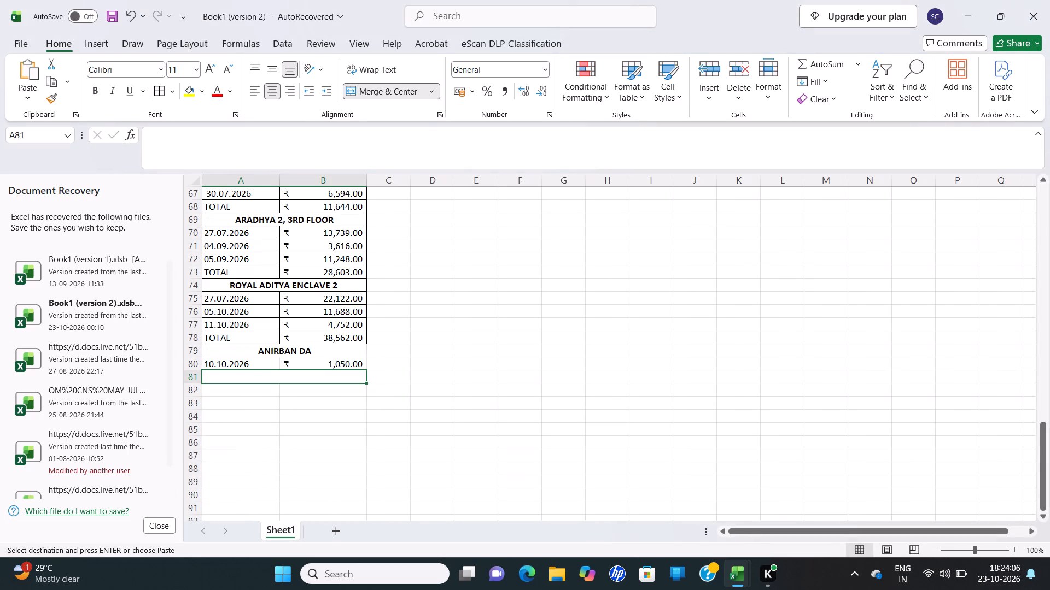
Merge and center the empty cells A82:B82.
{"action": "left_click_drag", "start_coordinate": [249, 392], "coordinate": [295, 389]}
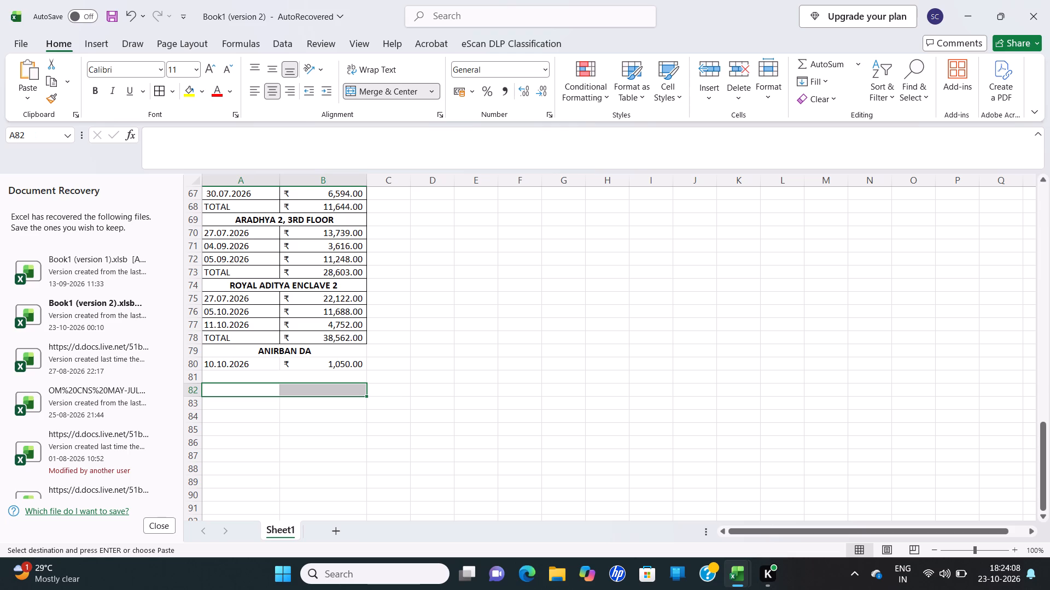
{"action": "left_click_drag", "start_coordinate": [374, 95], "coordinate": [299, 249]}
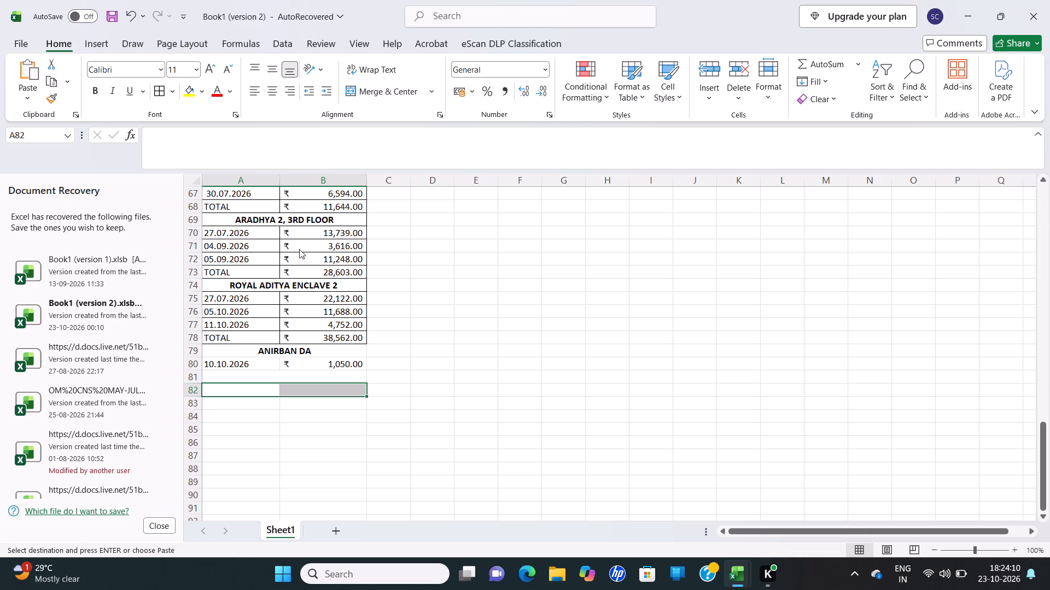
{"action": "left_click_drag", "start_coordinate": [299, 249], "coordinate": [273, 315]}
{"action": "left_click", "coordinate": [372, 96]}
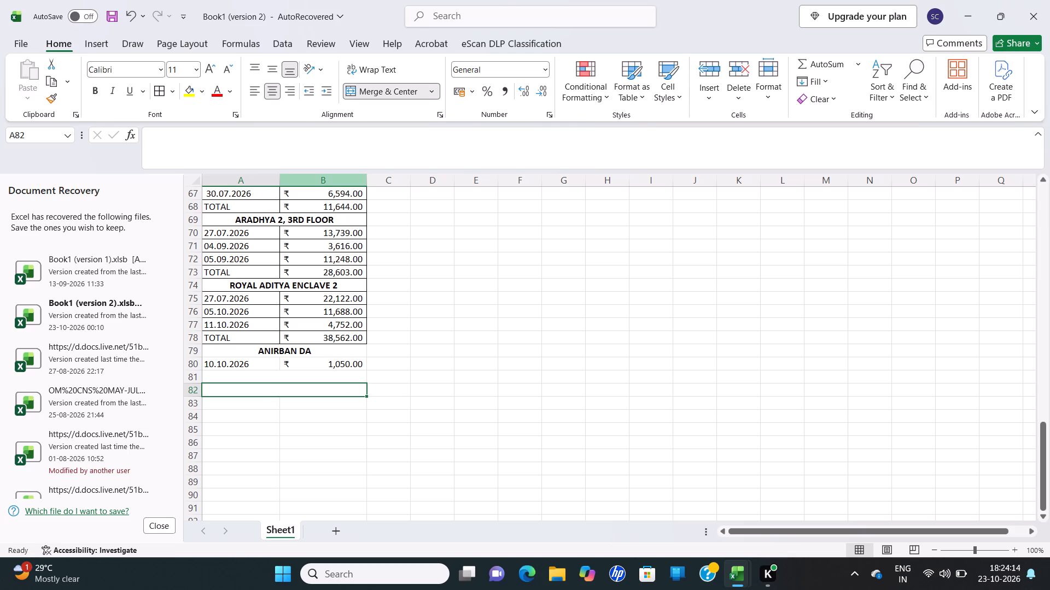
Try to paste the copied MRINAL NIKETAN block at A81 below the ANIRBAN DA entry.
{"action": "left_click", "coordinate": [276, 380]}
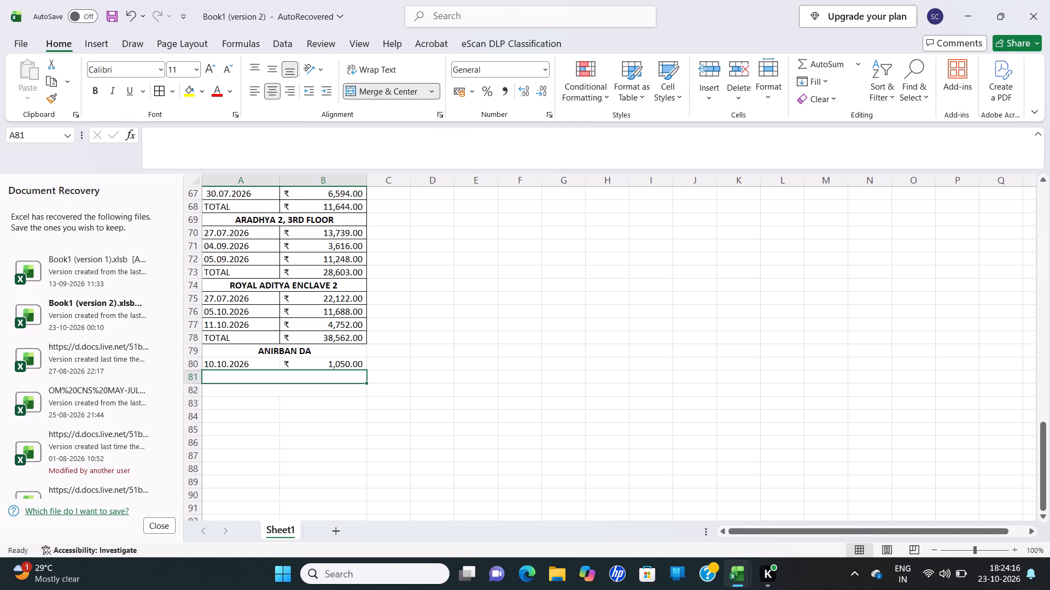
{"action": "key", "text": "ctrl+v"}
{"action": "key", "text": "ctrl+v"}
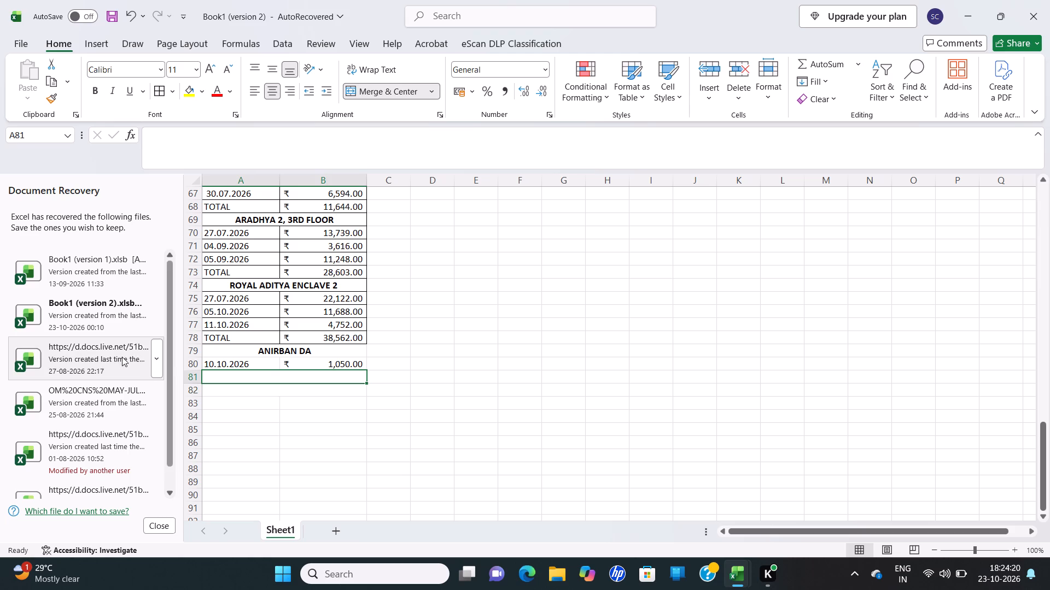
Copy the MRINAL NIKETAN block A20:B22 again from the MAY-JUL workbook and paste it at A81 in Book1 (version 2).
{"action": "left_click", "coordinate": [95, 390]}
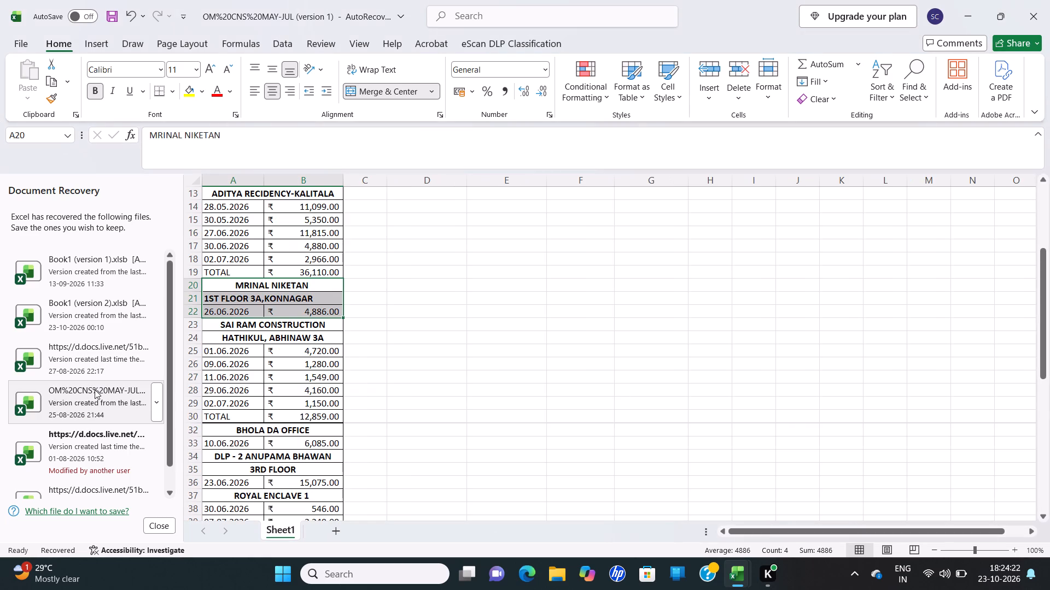
{"action": "key", "text": "ctrl+c"}
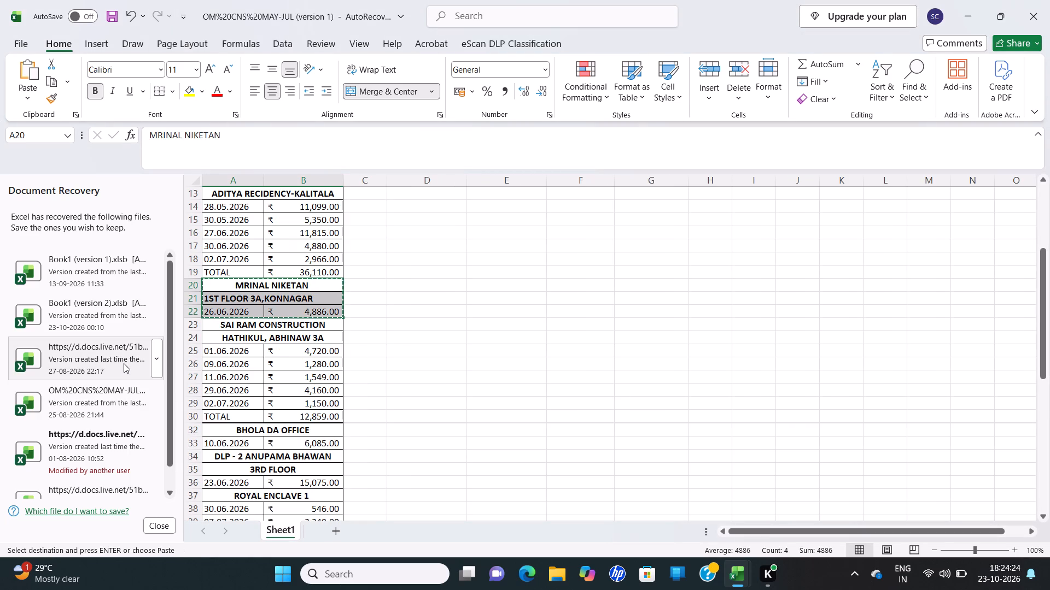
{"action": "left_click", "coordinate": [120, 305]}
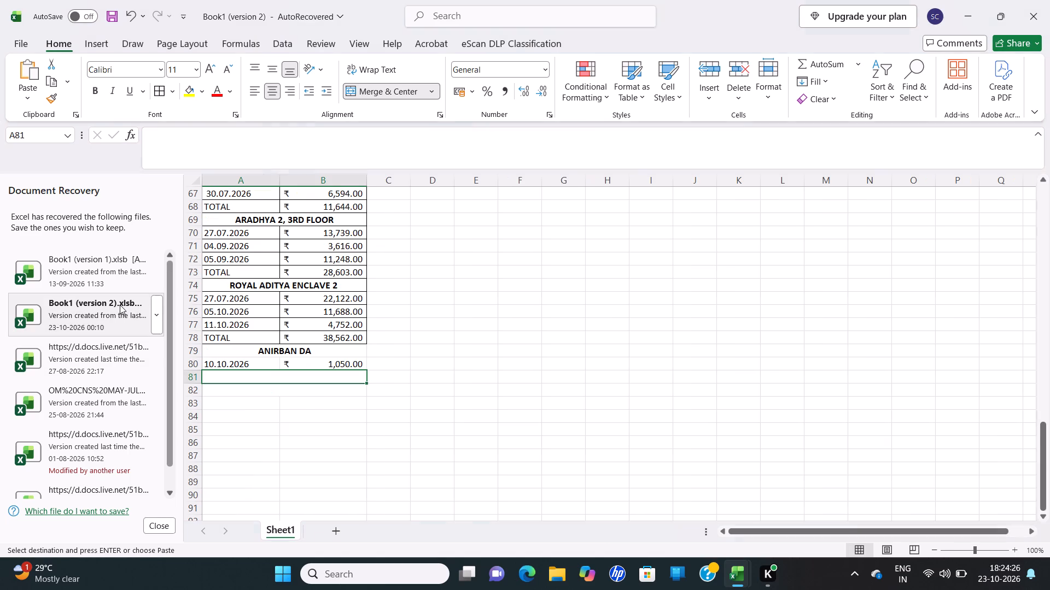
{"action": "key", "text": "ctrl+v"}
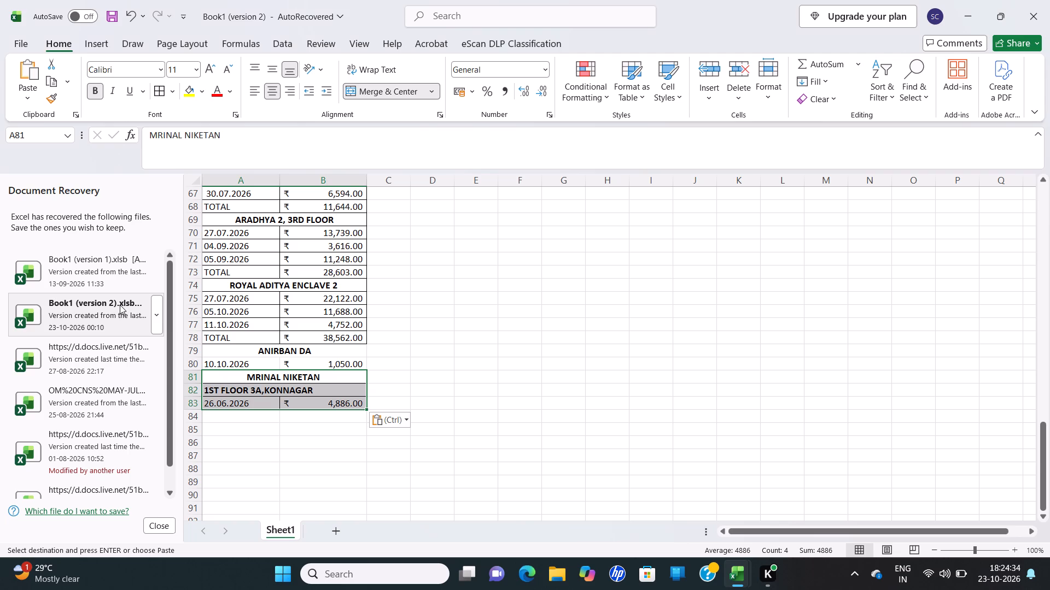
Apply all borders to the ANIRBAN DA heading and entry in A79:B80.
{"action": "left_click", "coordinate": [225, 346]}
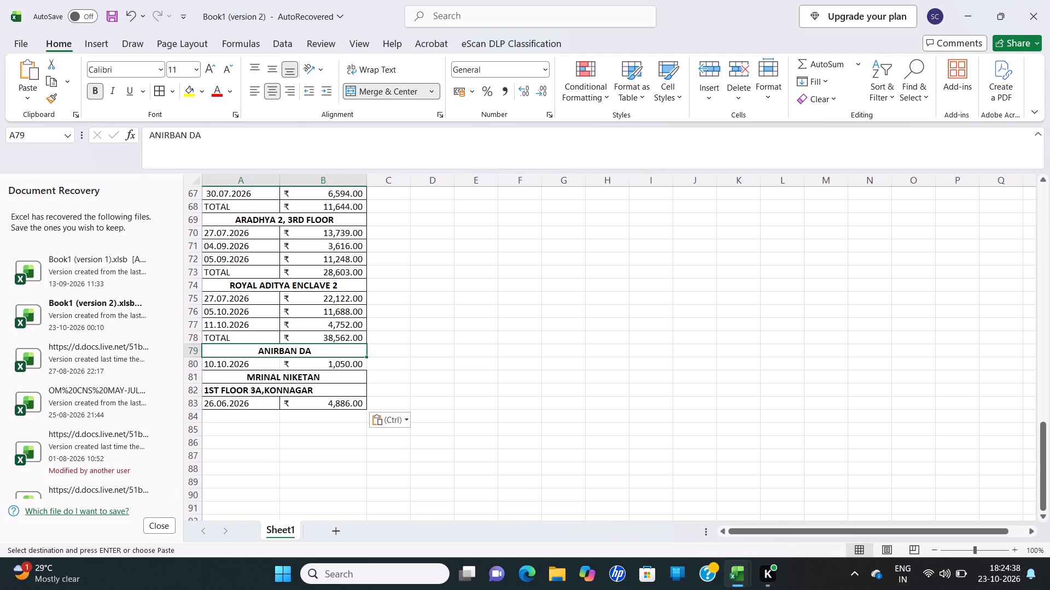
{"action": "left_click_drag", "start_coordinate": [241, 352], "coordinate": [247, 362]}
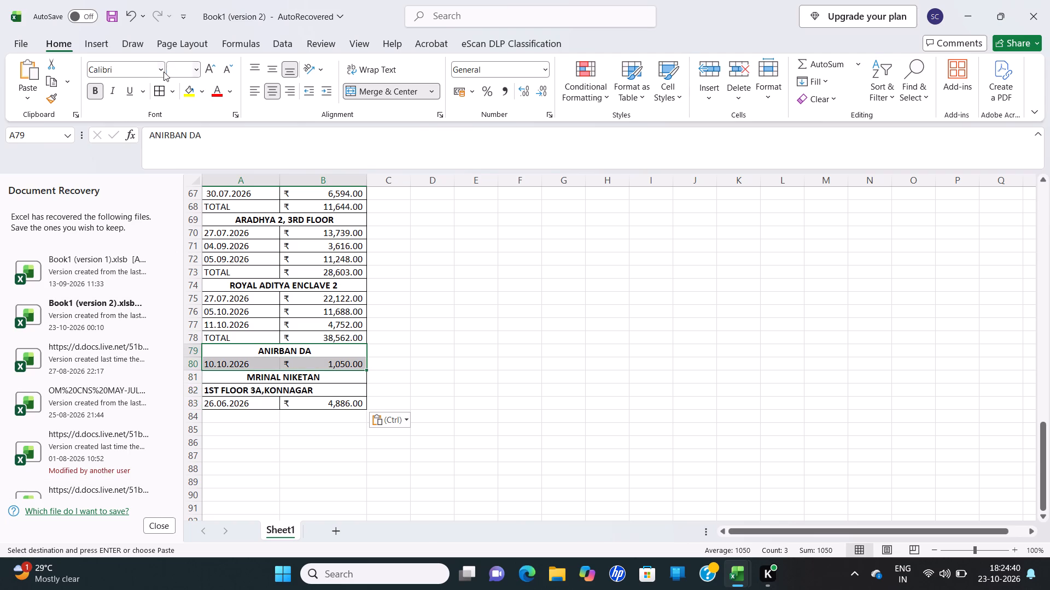
{"action": "left_click", "coordinate": [157, 87]}
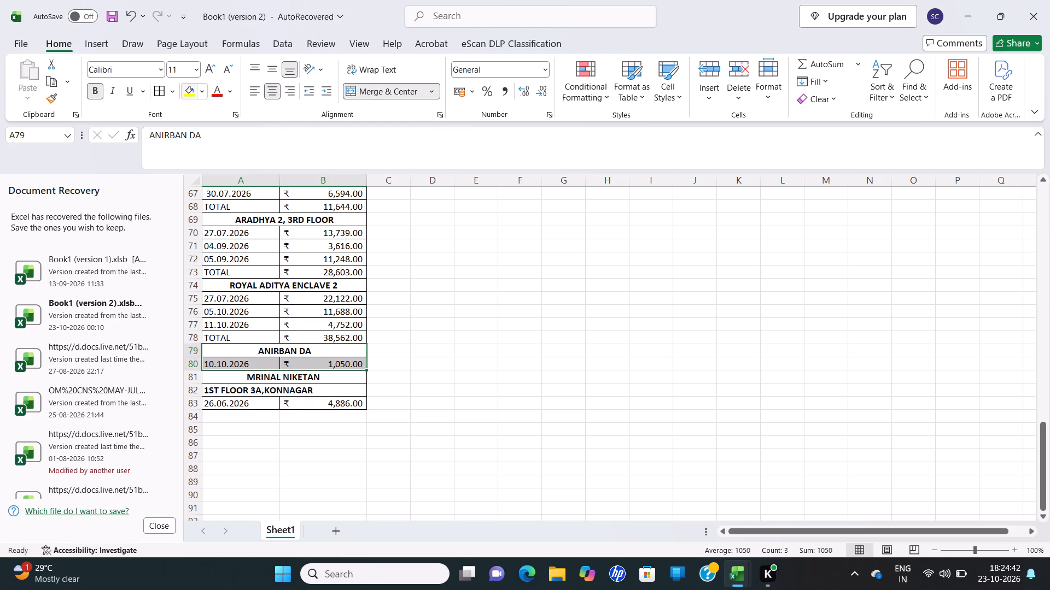
{"action": "left_click", "coordinate": [581, 397]}
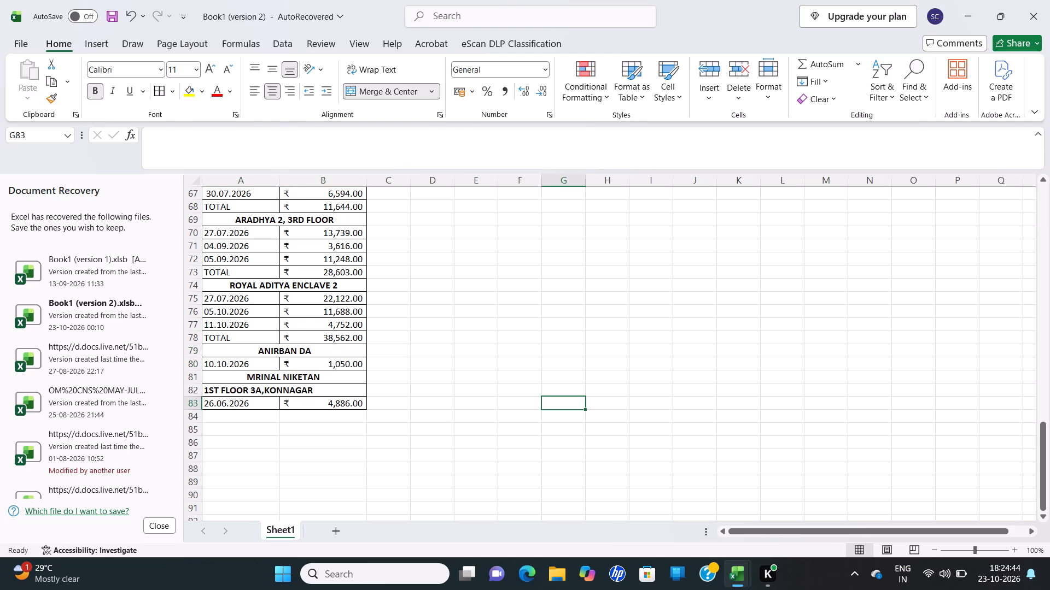
Review the whole payments list from its first site block down to the MRINAL NIKETAN block.
{"action": "scroll", "coordinate": [581, 397], "scroll_direction": "up", "scroll_amount": 6}
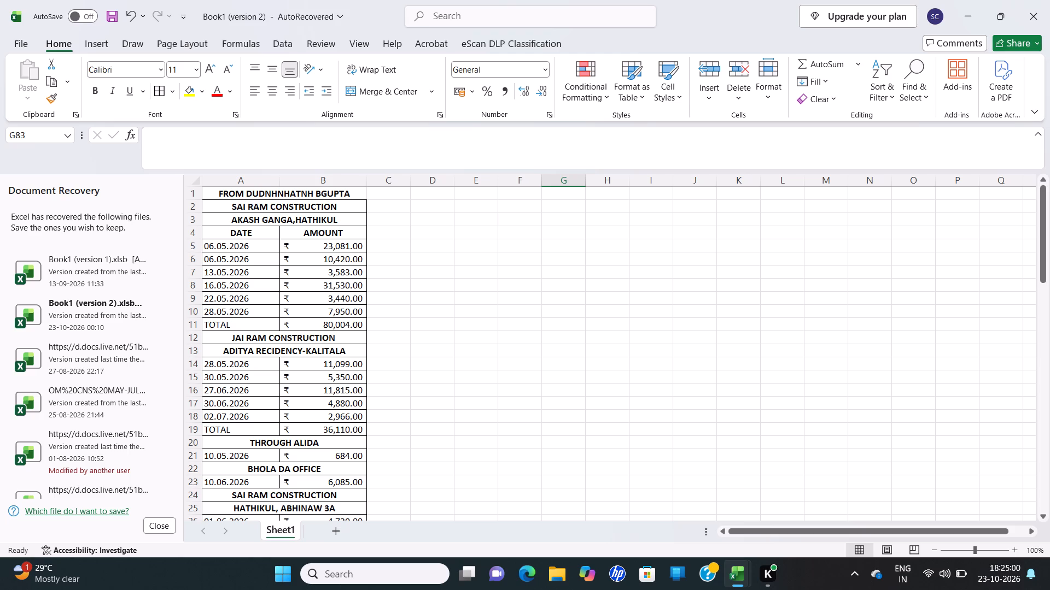
{"action": "scroll", "coordinate": [581, 397], "scroll_direction": "up", "scroll_amount": 3}
{"action": "scroll", "coordinate": [581, 397], "scroll_direction": "down", "scroll_amount": 1}
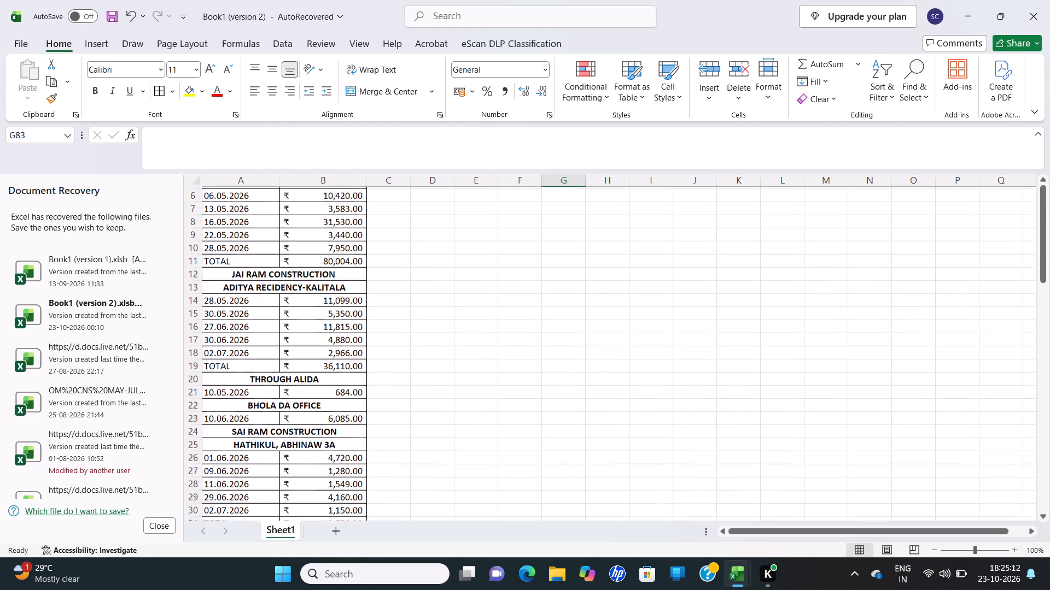
{"action": "scroll", "coordinate": [581, 397], "scroll_direction": "down", "scroll_amount": 2}
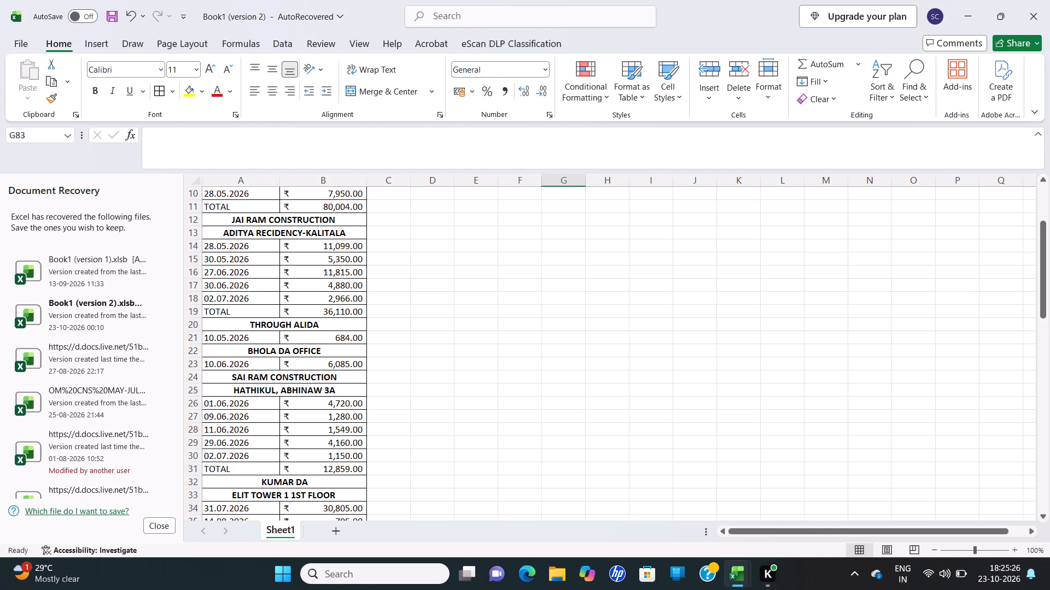
{"action": "scroll", "coordinate": [581, 397], "scroll_direction": "down", "scroll_amount": 3}
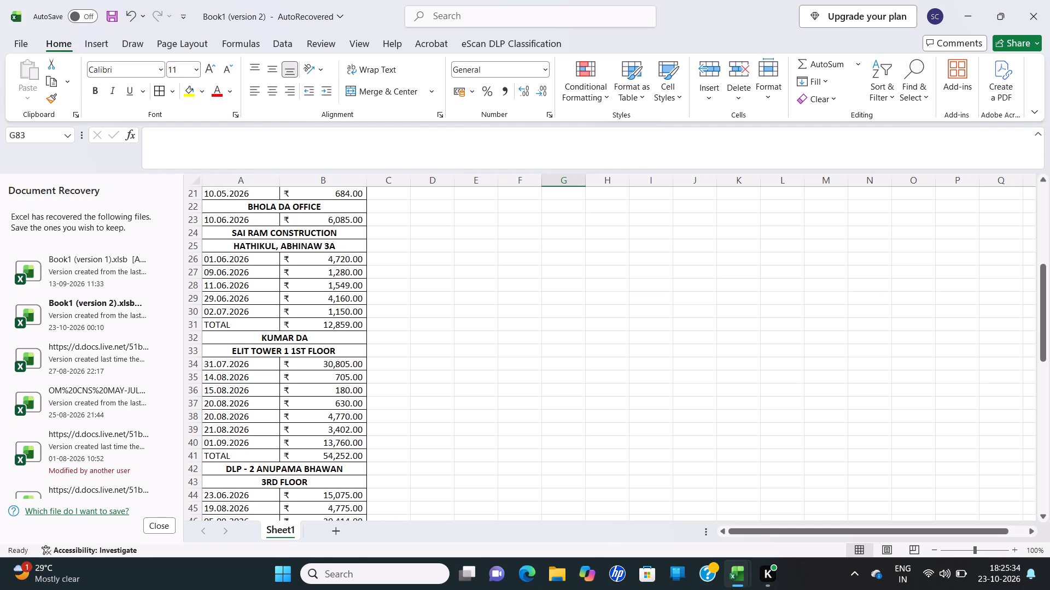
{"action": "scroll", "coordinate": [581, 397], "scroll_direction": "down", "scroll_amount": 3}
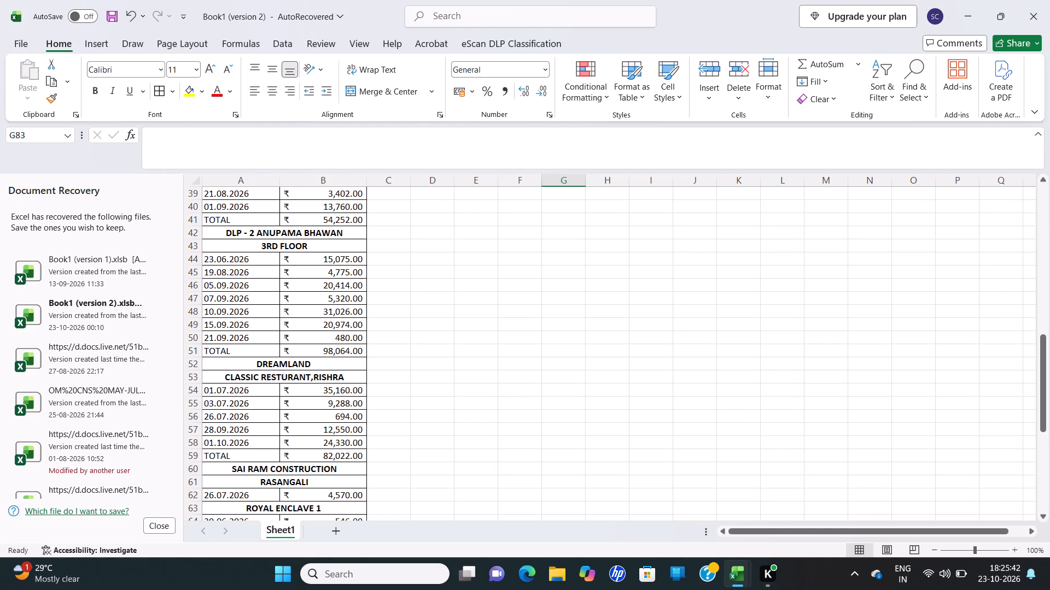
{"action": "scroll", "coordinate": [581, 397], "scroll_direction": "down", "scroll_amount": 2}
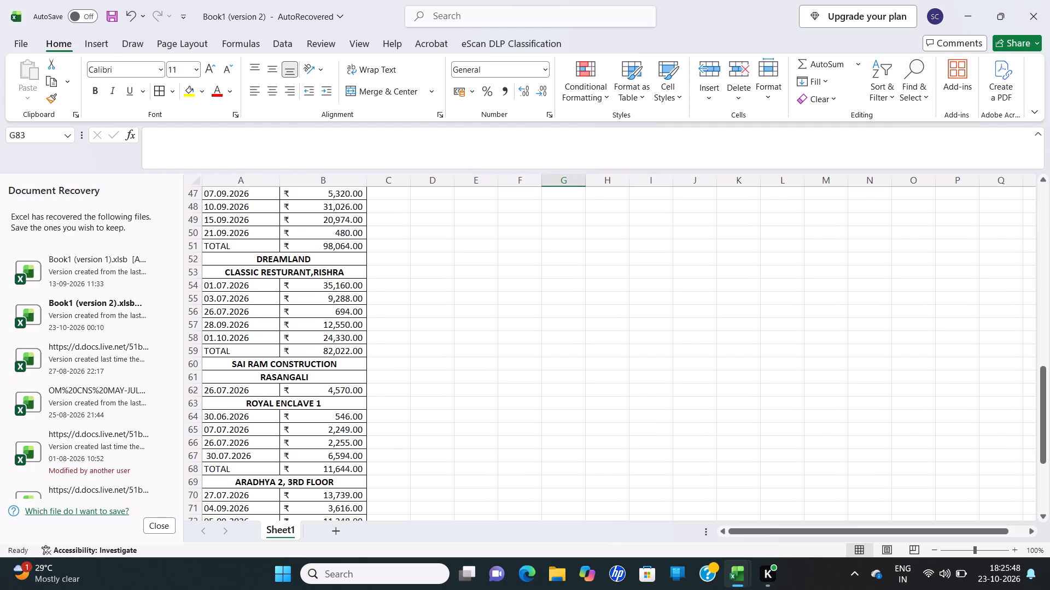
{"action": "scroll", "coordinate": [581, 397], "scroll_direction": "down", "scroll_amount": 1}
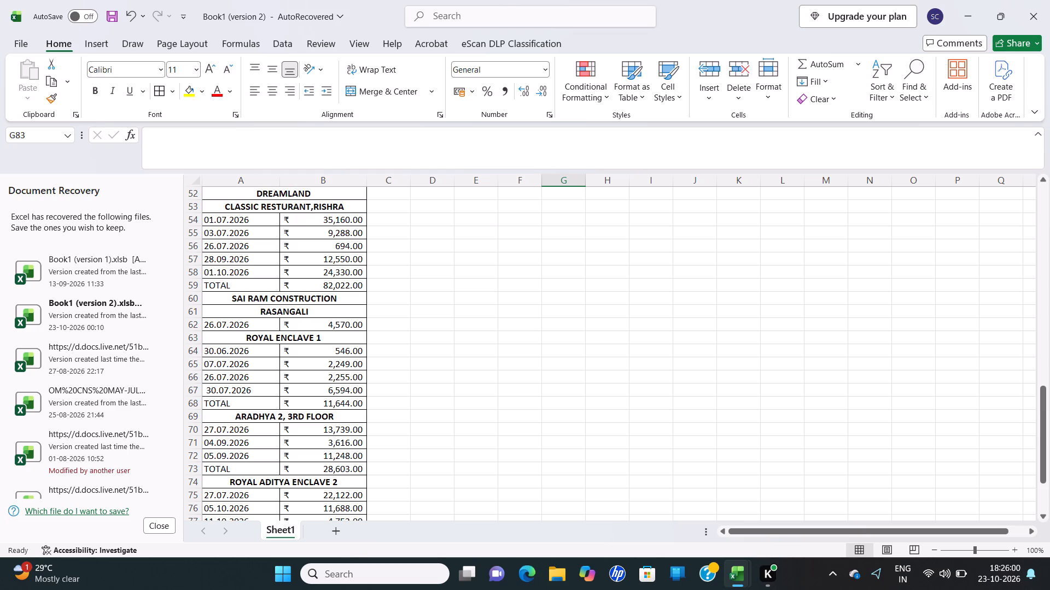
{"action": "scroll", "coordinate": [581, 397], "scroll_direction": "down", "scroll_amount": 1}
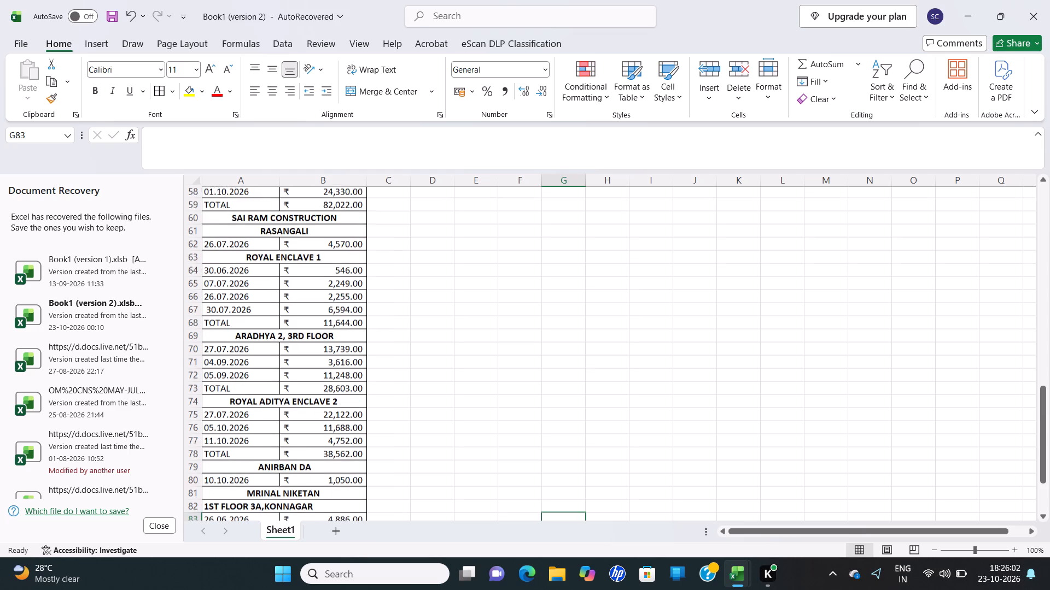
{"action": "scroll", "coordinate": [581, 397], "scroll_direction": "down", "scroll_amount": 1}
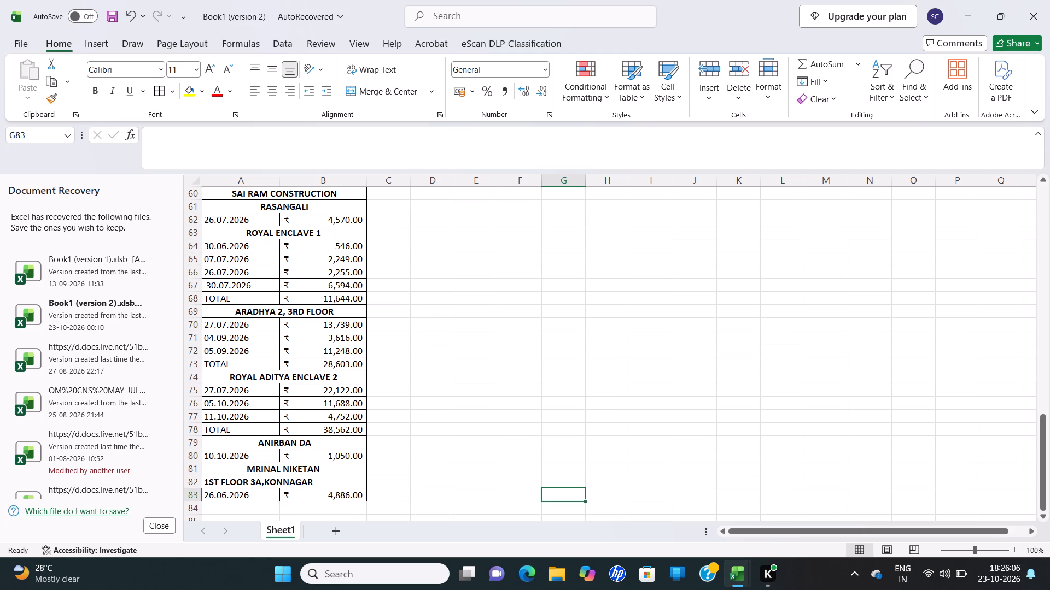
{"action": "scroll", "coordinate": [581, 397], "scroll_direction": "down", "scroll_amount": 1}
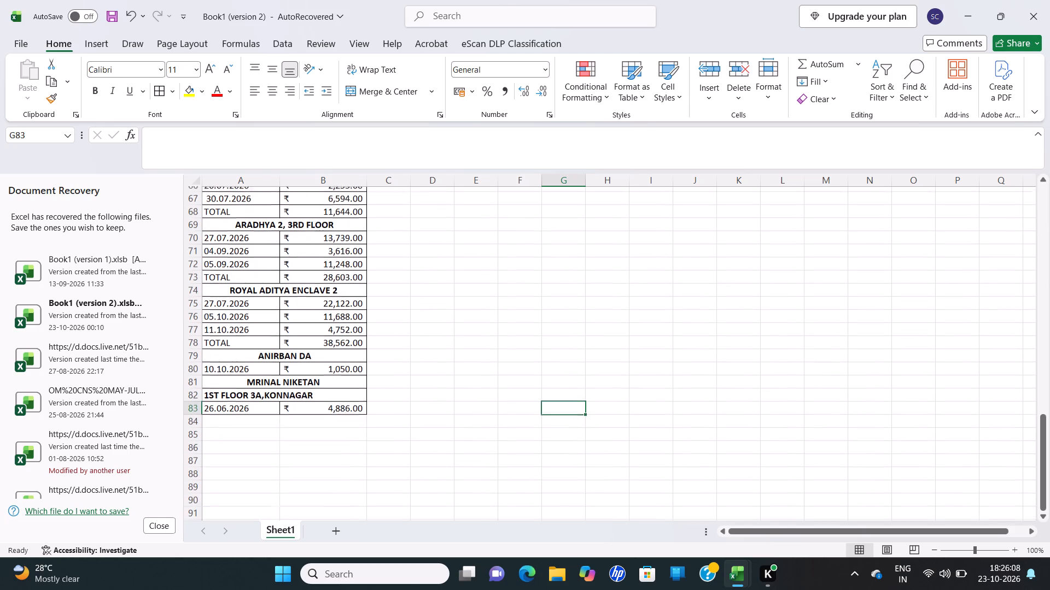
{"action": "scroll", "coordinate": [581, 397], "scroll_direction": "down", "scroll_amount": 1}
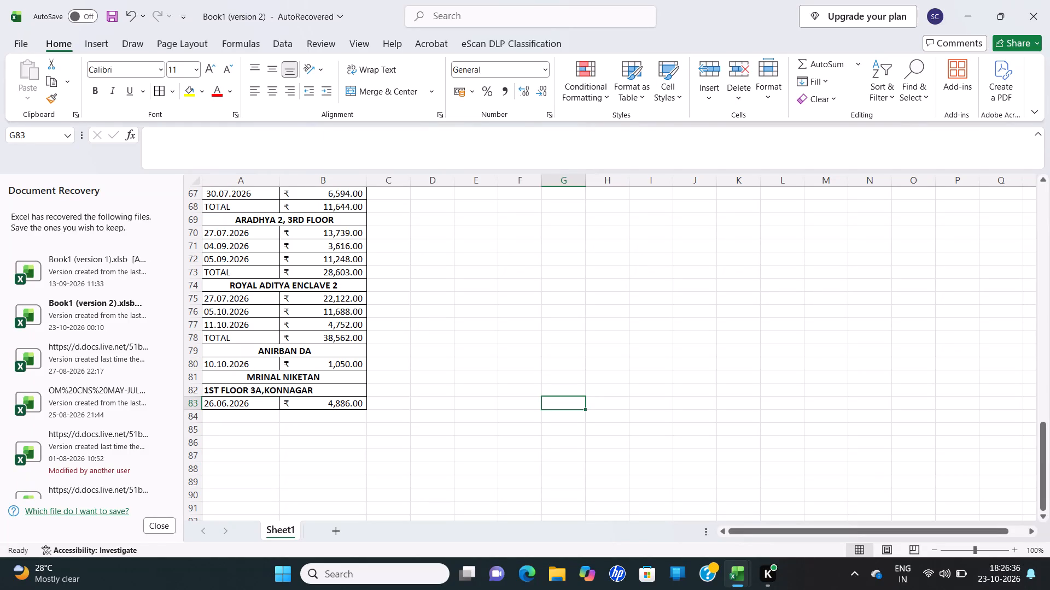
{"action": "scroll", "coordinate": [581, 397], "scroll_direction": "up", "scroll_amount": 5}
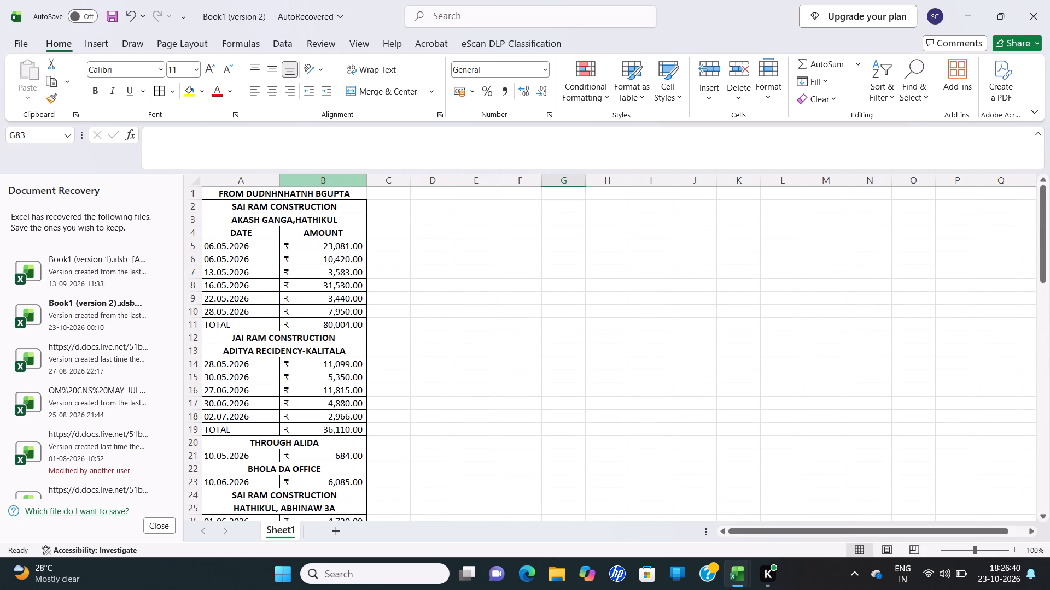
In Page Setup, set the top margin to 0.75 and centre the list horizontally on the page, leaving vertical centring off.
{"action": "left_click", "coordinate": [175, 42]}
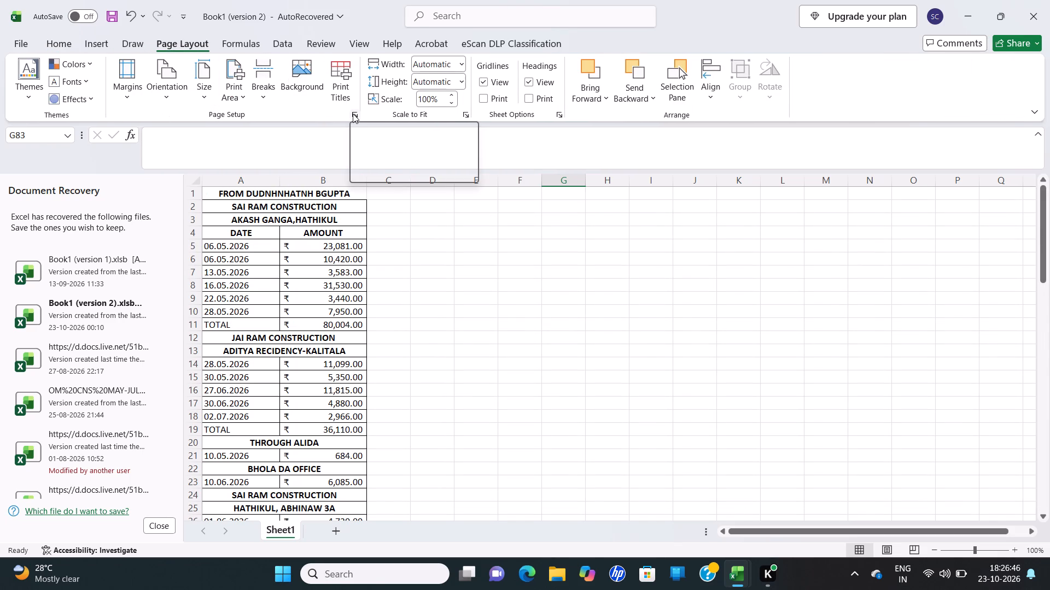
{"action": "left_click", "coordinate": [353, 114]}
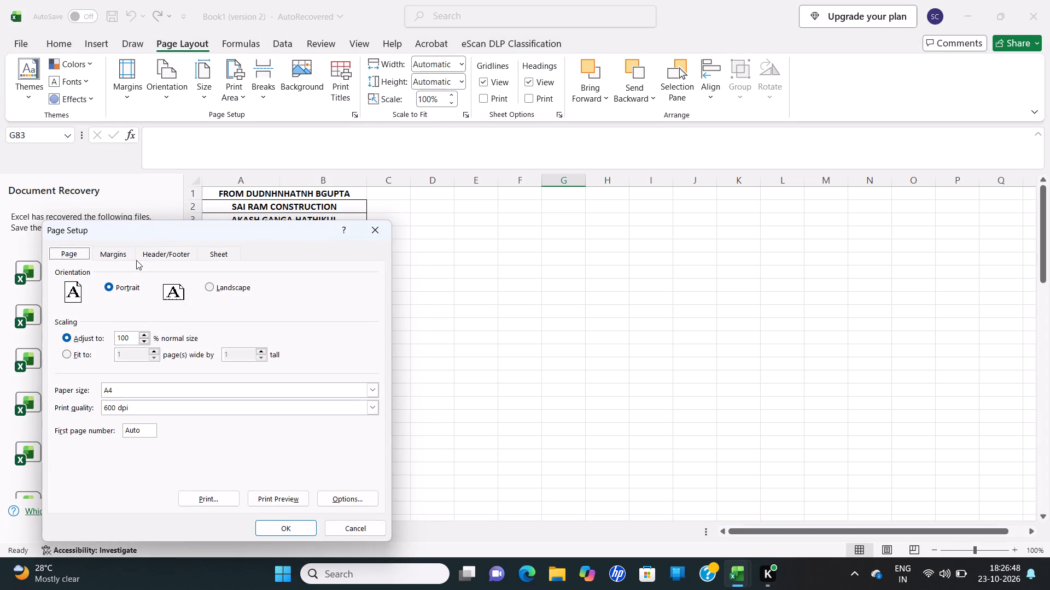
{"action": "left_click", "coordinate": [113, 251]}
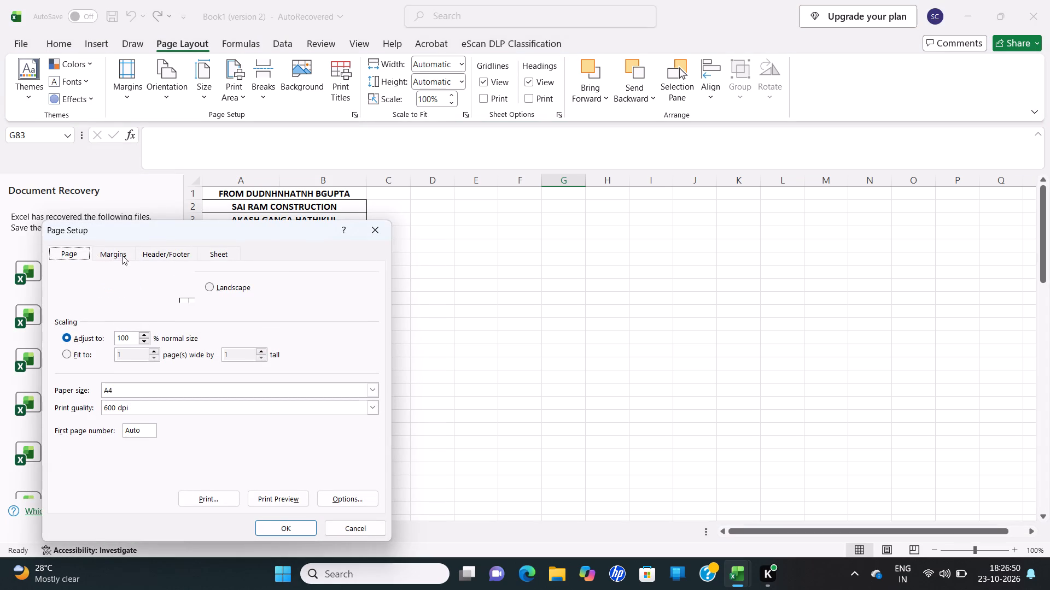
{"action": "left_click", "coordinate": [213, 287]}
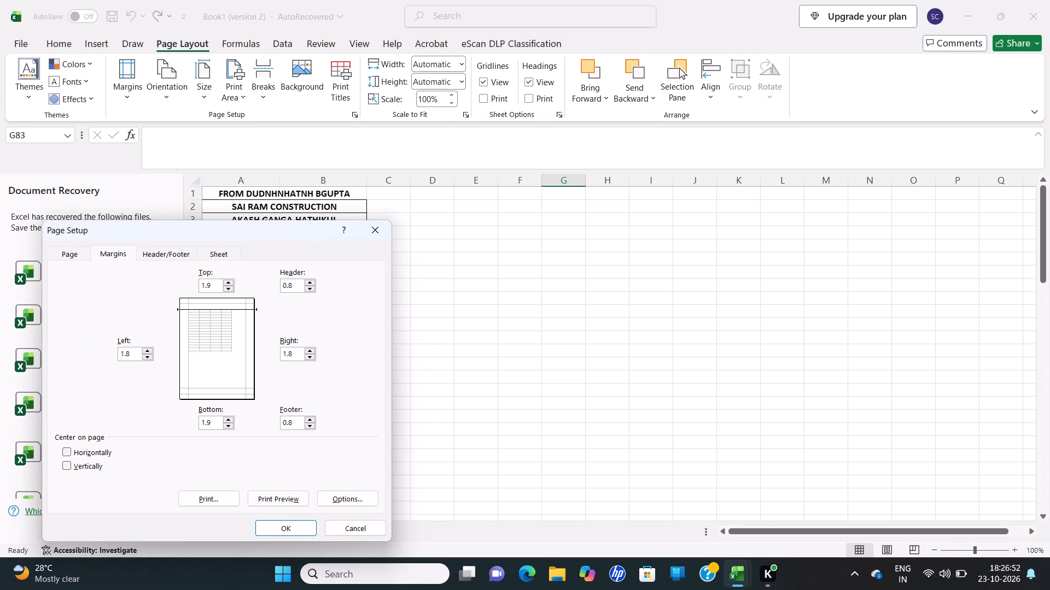
{"action": "key", "text": "BackSpace"}
{"action": "key", "text": "BackSpace"}
{"action": "key", "text": "BackSpace"}
{"action": "type", "text": "0."}
{"action": "type", "text": "75"}
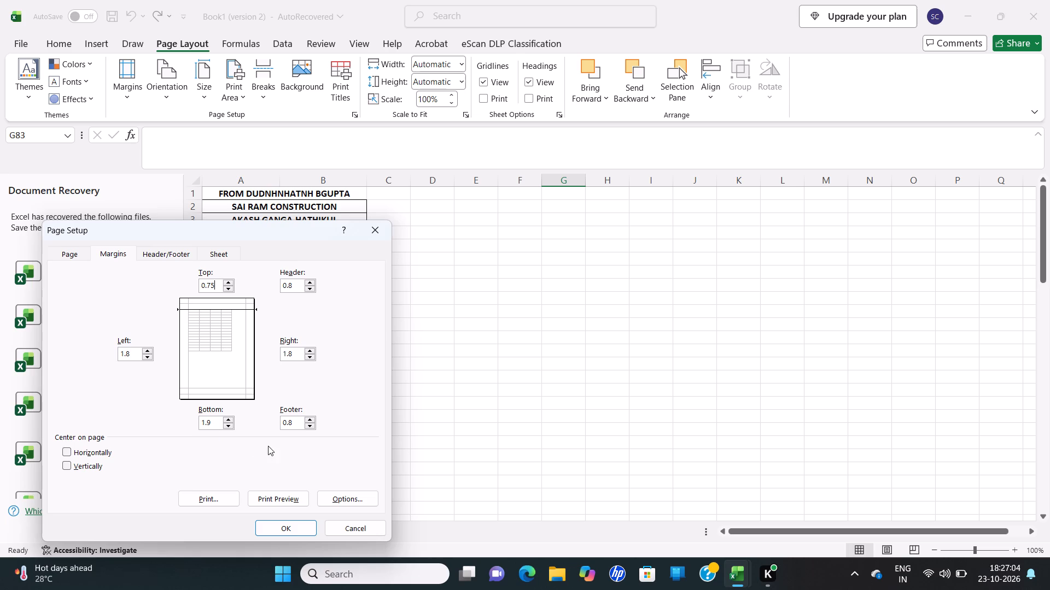
{"action": "left_click", "coordinate": [68, 448]}
{"action": "left_click", "coordinate": [65, 464]}
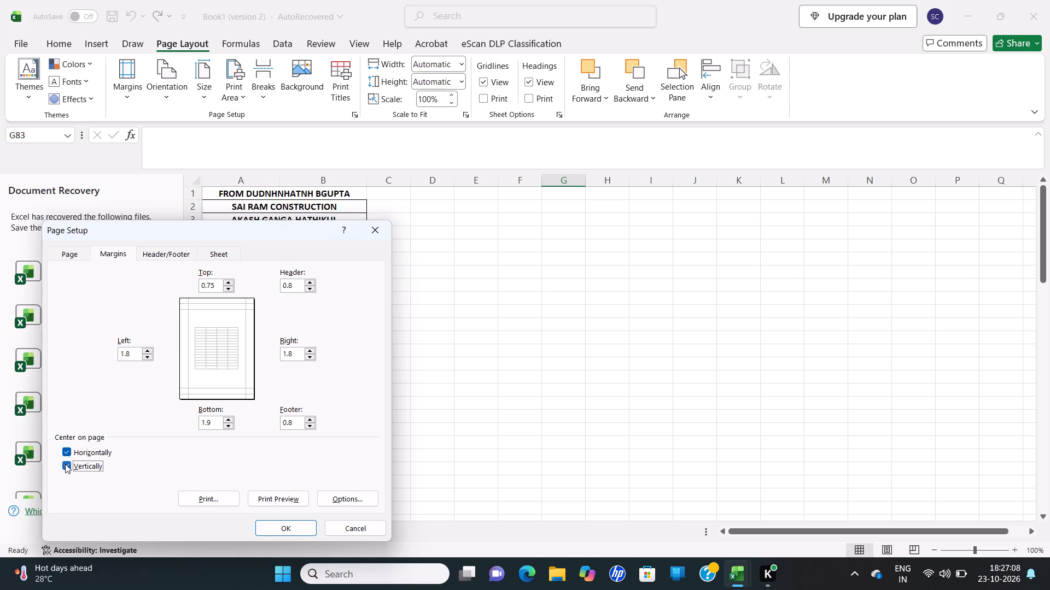
{"action": "left_click", "coordinate": [66, 464]}
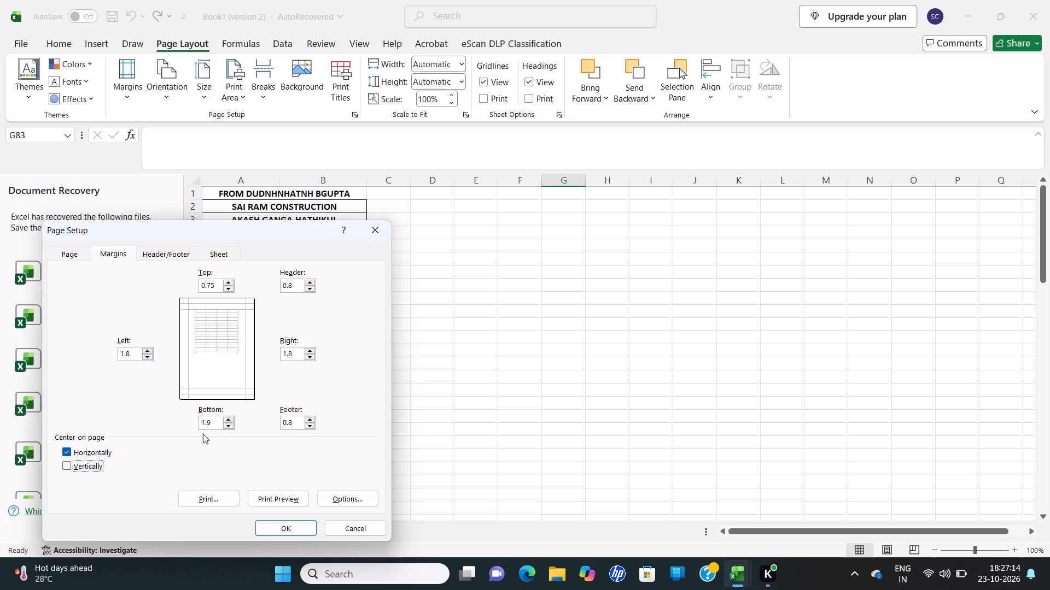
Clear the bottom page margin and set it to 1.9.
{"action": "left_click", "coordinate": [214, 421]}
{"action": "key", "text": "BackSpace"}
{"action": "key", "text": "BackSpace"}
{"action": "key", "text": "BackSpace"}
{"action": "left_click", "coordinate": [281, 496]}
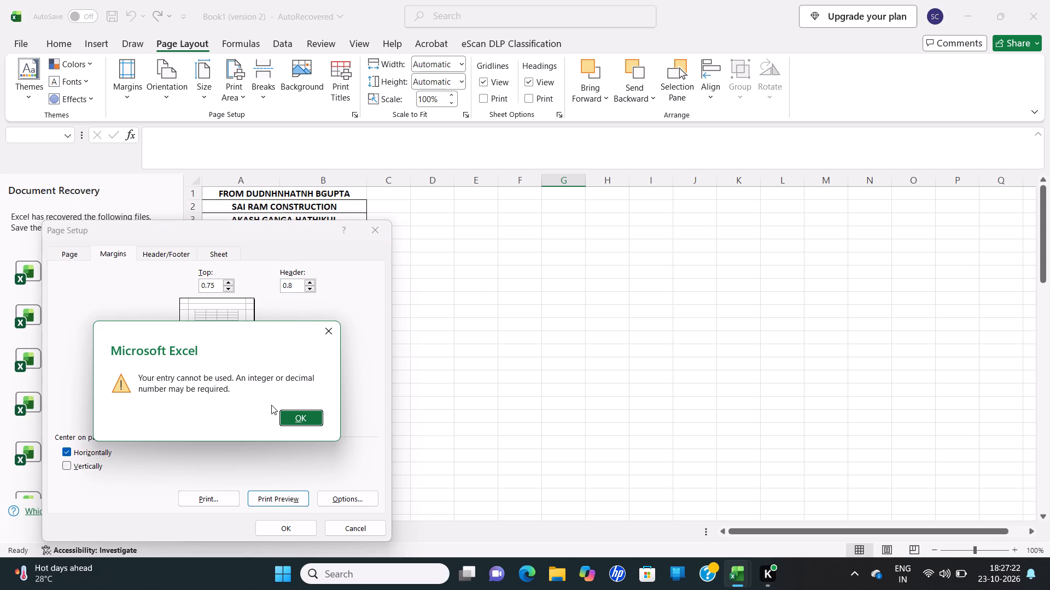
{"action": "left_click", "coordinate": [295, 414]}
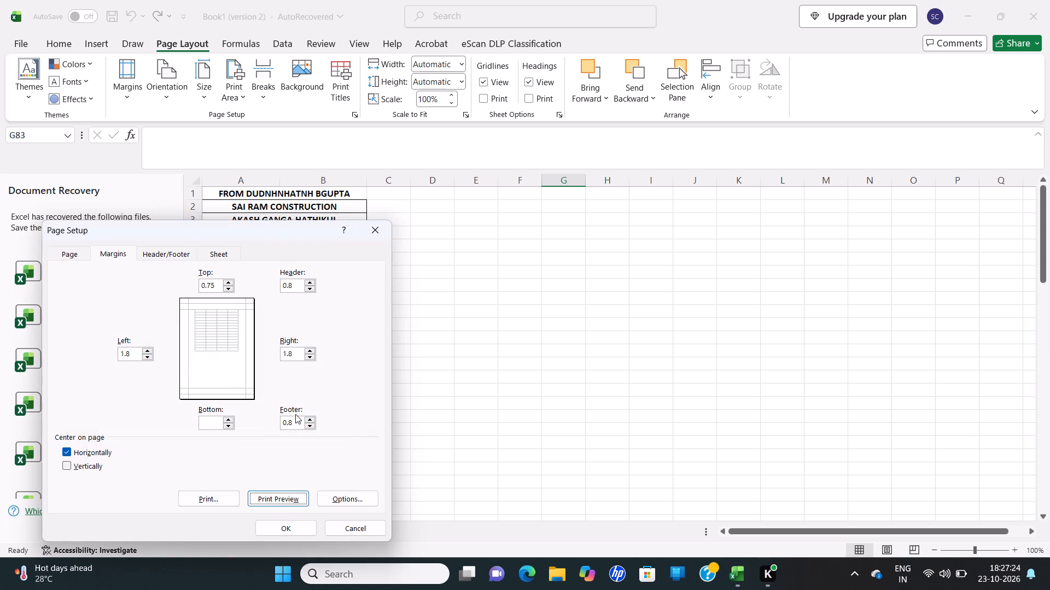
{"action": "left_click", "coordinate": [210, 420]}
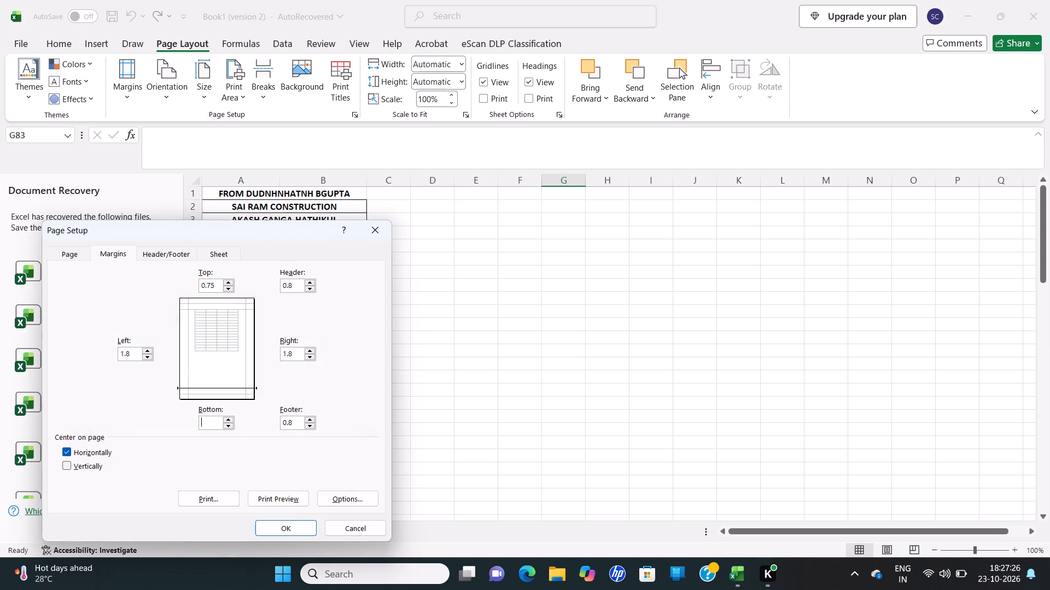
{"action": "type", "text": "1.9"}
Open the print preview, check how the payments list splits across the pages, and return to the worksheet.
{"action": "left_click", "coordinate": [270, 495]}
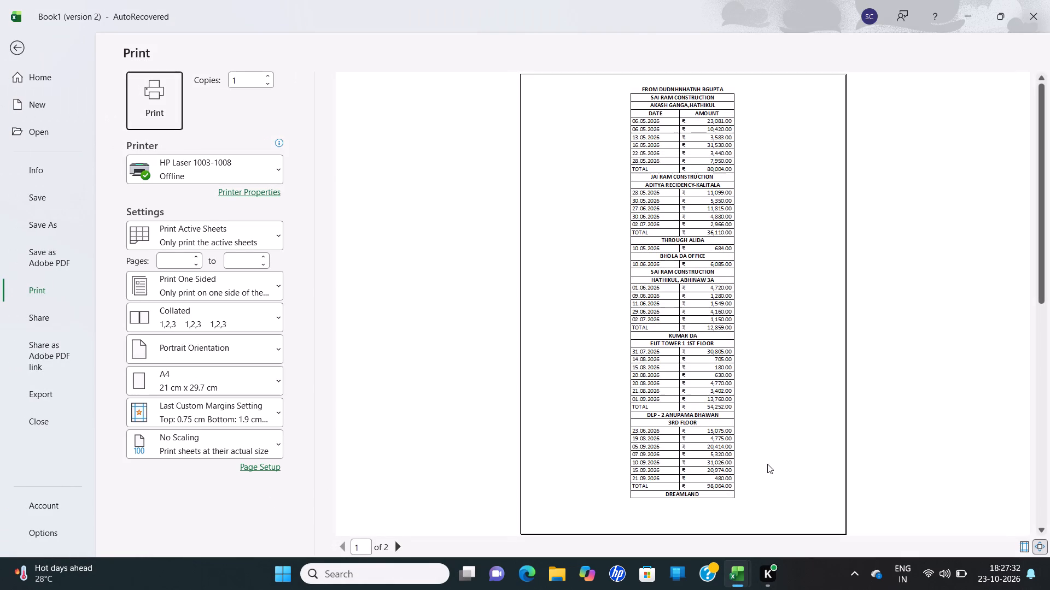
{"action": "scroll", "coordinate": [767, 464], "scroll_direction": "down", "scroll_amount": 3}
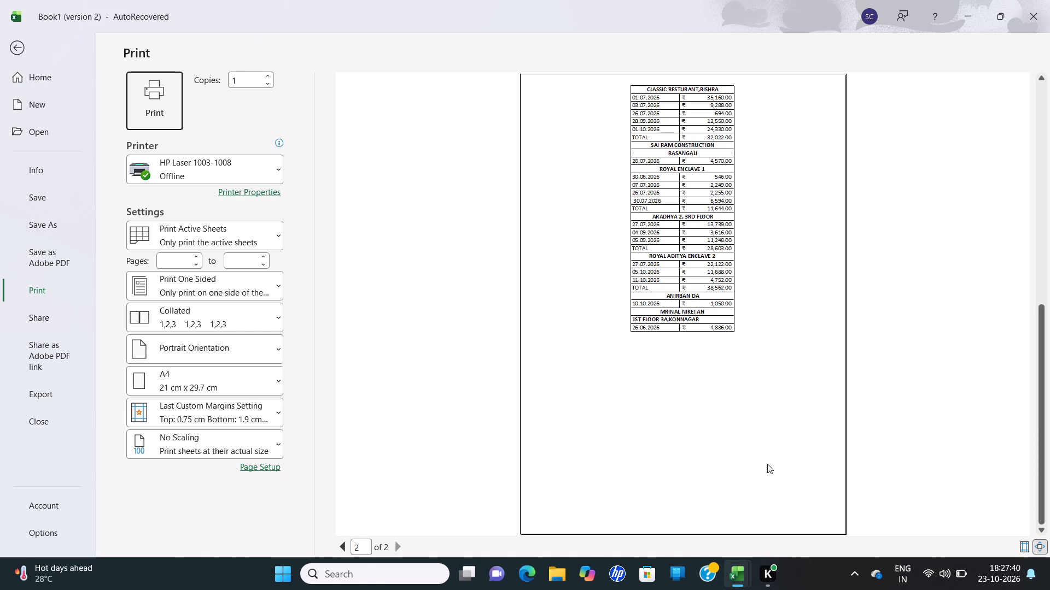
{"action": "scroll", "coordinate": [767, 464], "scroll_direction": "up", "scroll_amount": 3}
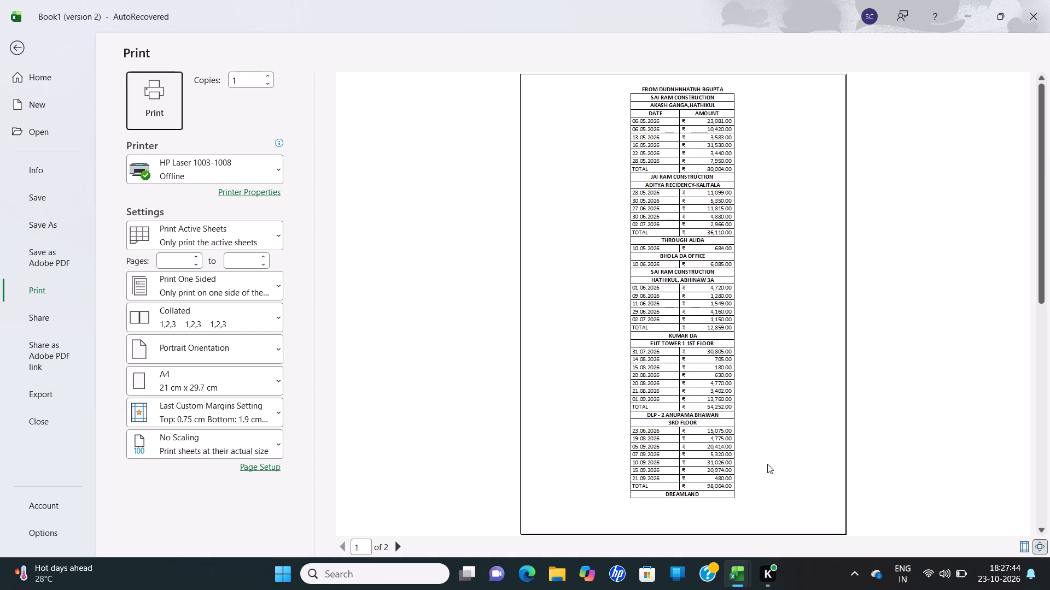
{"action": "scroll", "coordinate": [767, 464], "scroll_direction": "up", "scroll_amount": 2}
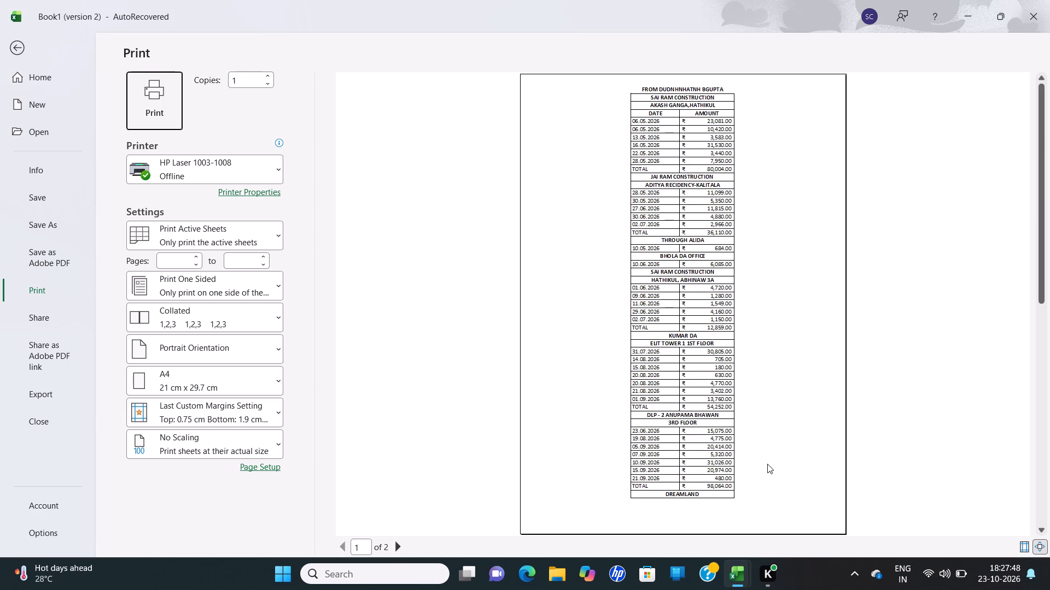
{"action": "scroll", "coordinate": [767, 464], "scroll_direction": "up", "scroll_amount": 1}
{"action": "scroll", "coordinate": [612, 369], "scroll_direction": "down", "scroll_amount": 2}
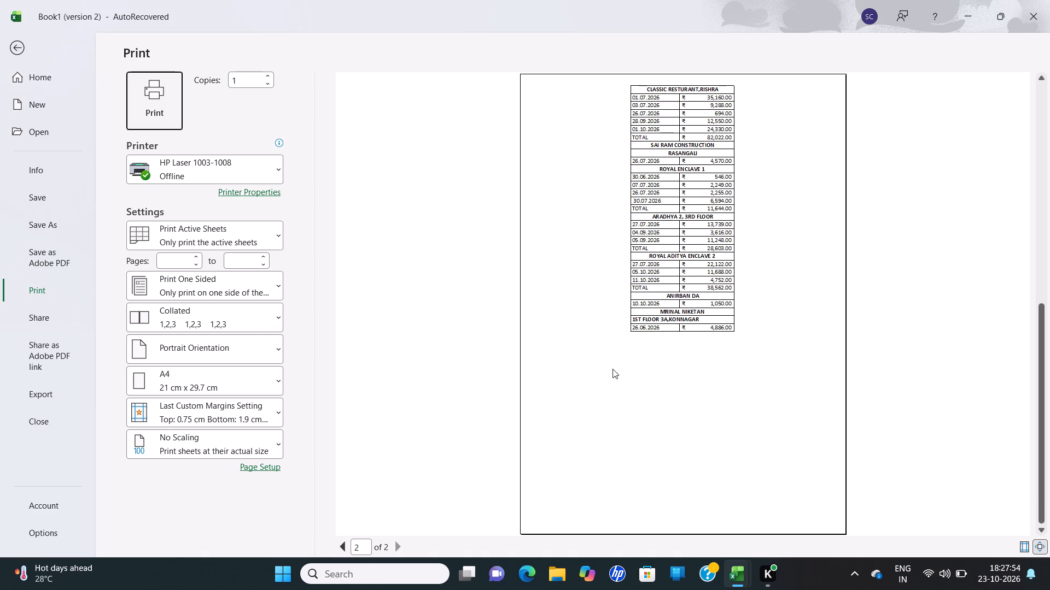
{"action": "scroll", "coordinate": [612, 369], "scroll_direction": "up", "scroll_amount": 2}
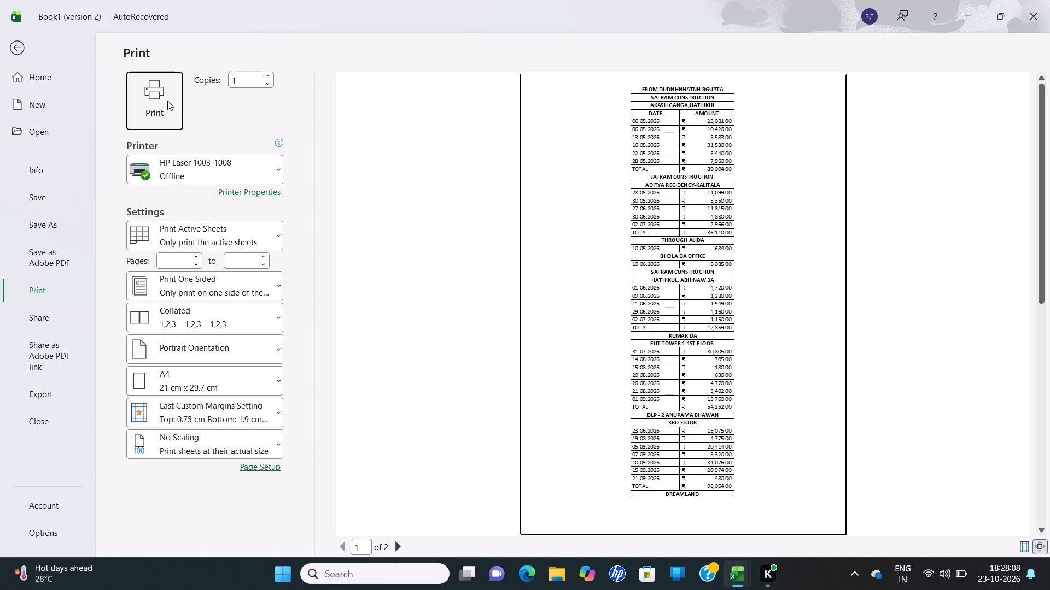
{"action": "left_click", "coordinate": [13, 46]}
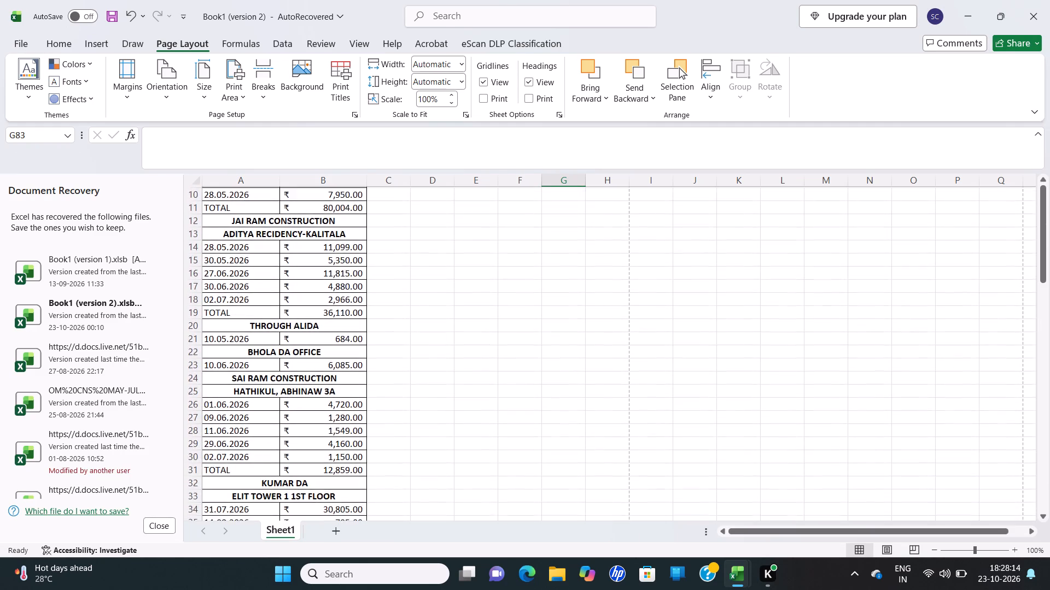
Select the CLASSIC RESTURANT,RISHRA heading in A53 at the page boundary and reset all page breaks.
{"action": "scroll", "coordinate": [412, 243], "scroll_direction": "down", "scroll_amount": 2}
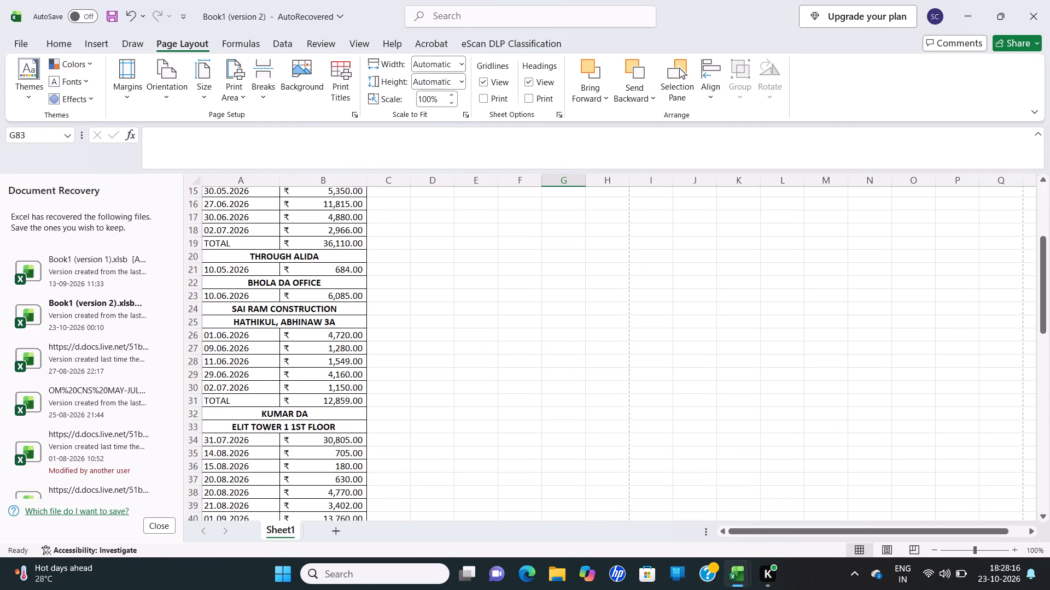
{"action": "scroll", "coordinate": [412, 243], "scroll_direction": "down", "scroll_amount": 1}
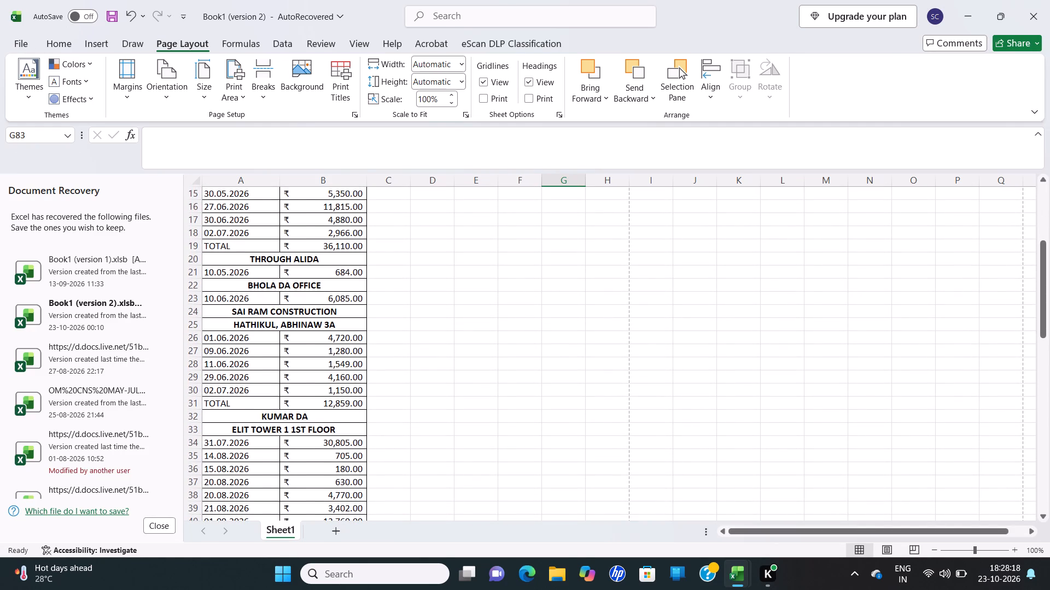
{"action": "scroll", "coordinate": [412, 243], "scroll_direction": "down", "scroll_amount": 4}
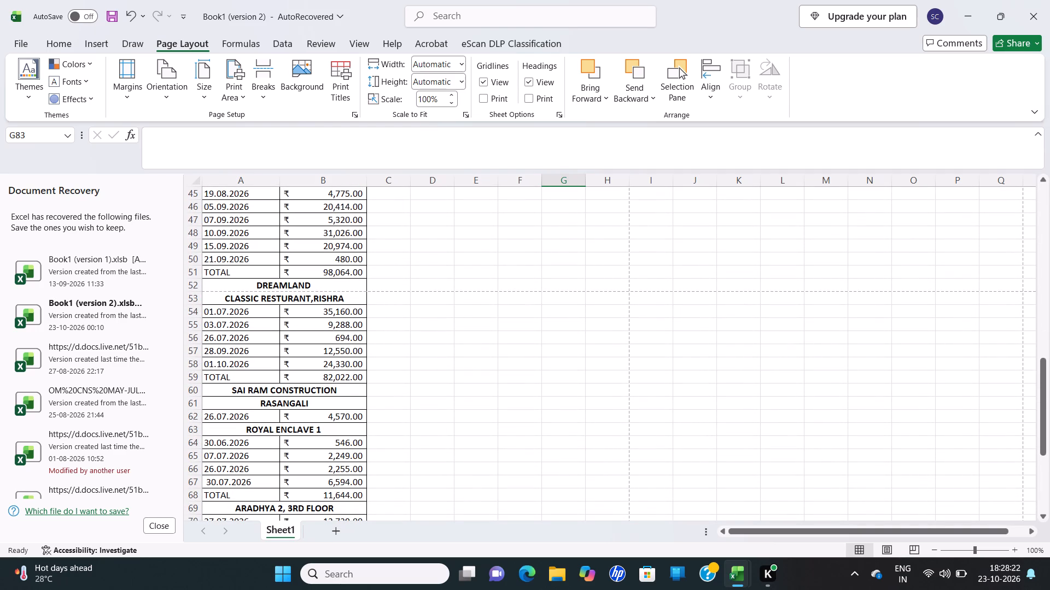
{"action": "left_click", "coordinate": [209, 292]}
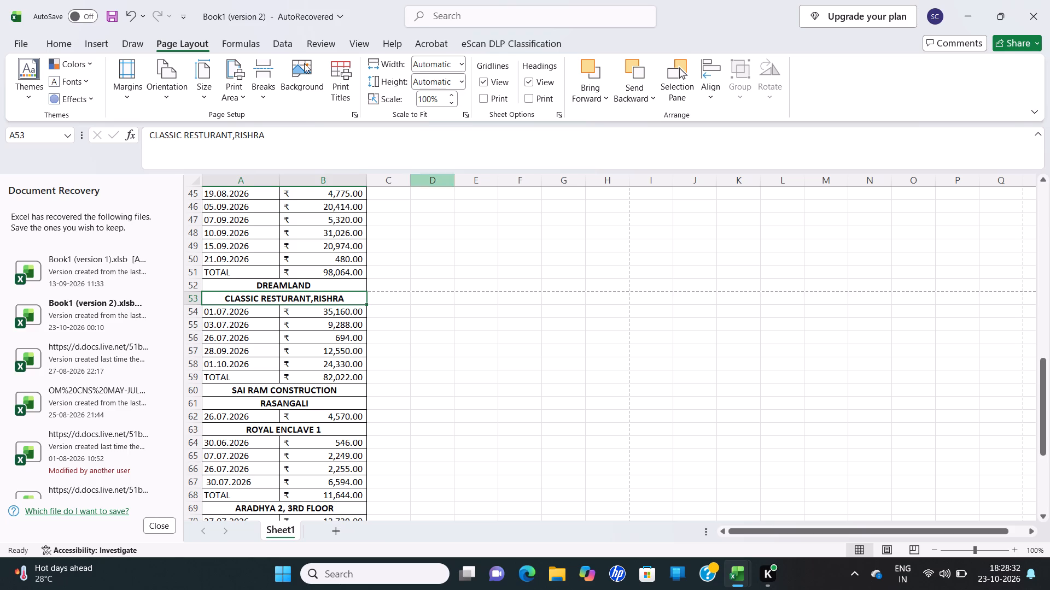
{"action": "left_click", "coordinate": [267, 87]}
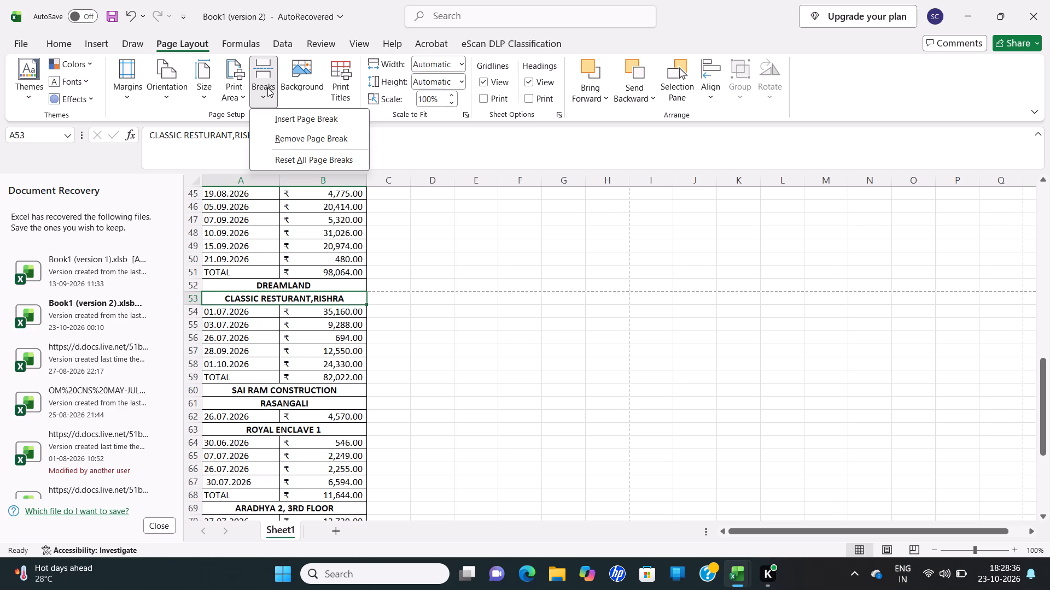
{"action": "left_click", "coordinate": [301, 159]}
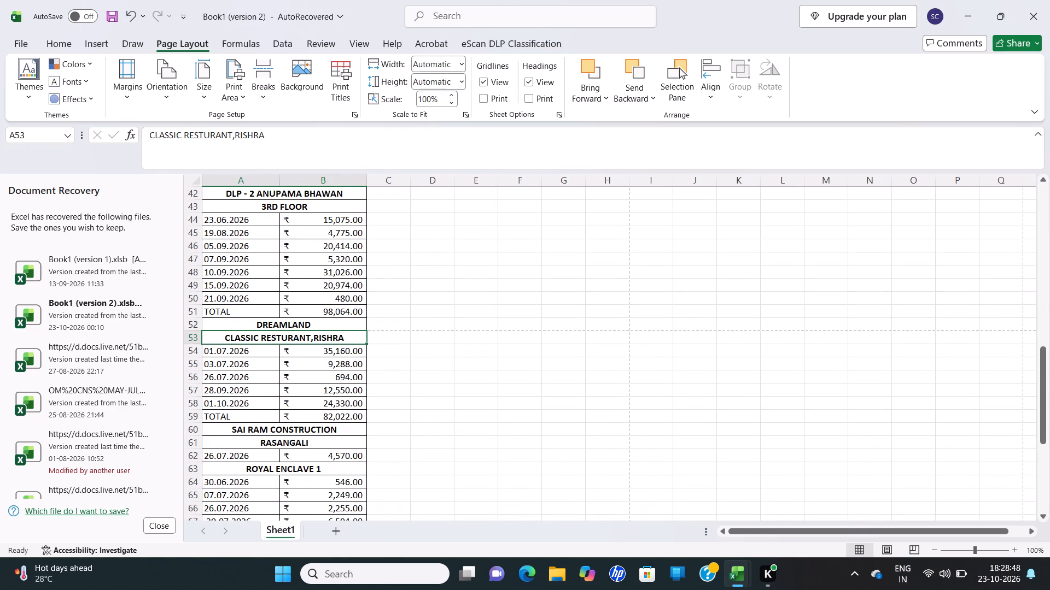
Increase the height of TOTAL row 51 under DLP - 2 ANUPAMA BHAWAN so the page breaks before the DREAMLAND heading.
{"action": "scroll", "coordinate": [254, 336], "scroll_direction": "down", "scroll_amount": 1}
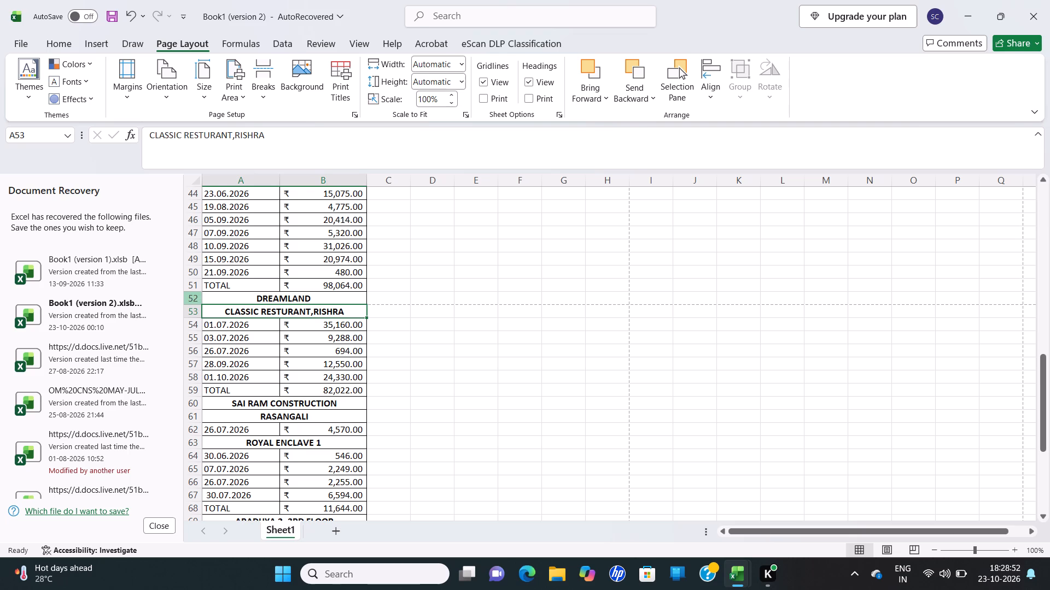
{"action": "left_click_drag", "start_coordinate": [197, 291], "coordinate": [197, 312]}
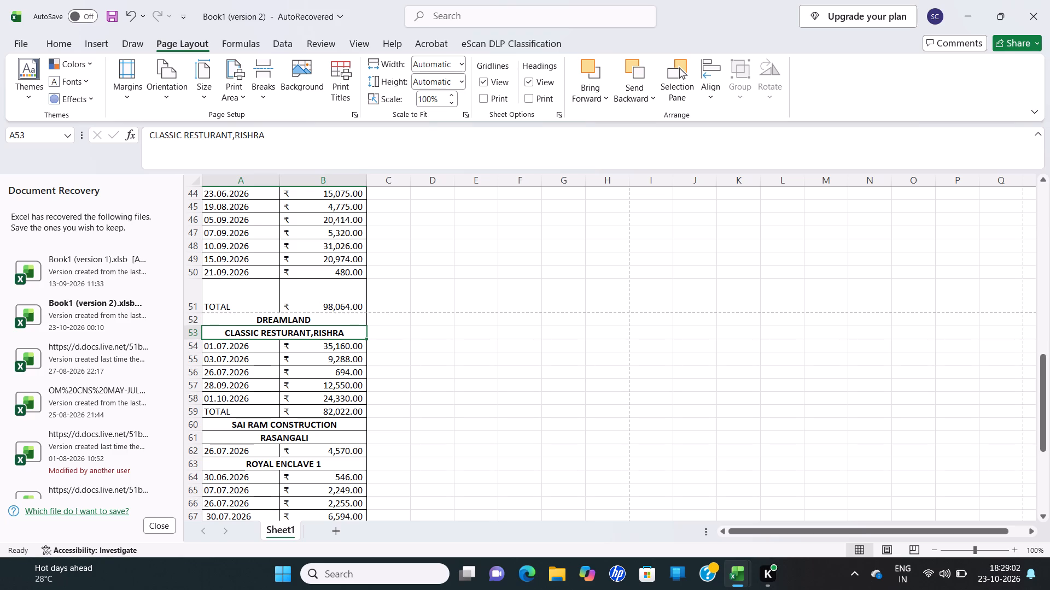
{"action": "left_click_drag", "start_coordinate": [197, 312], "coordinate": [197, 302]}
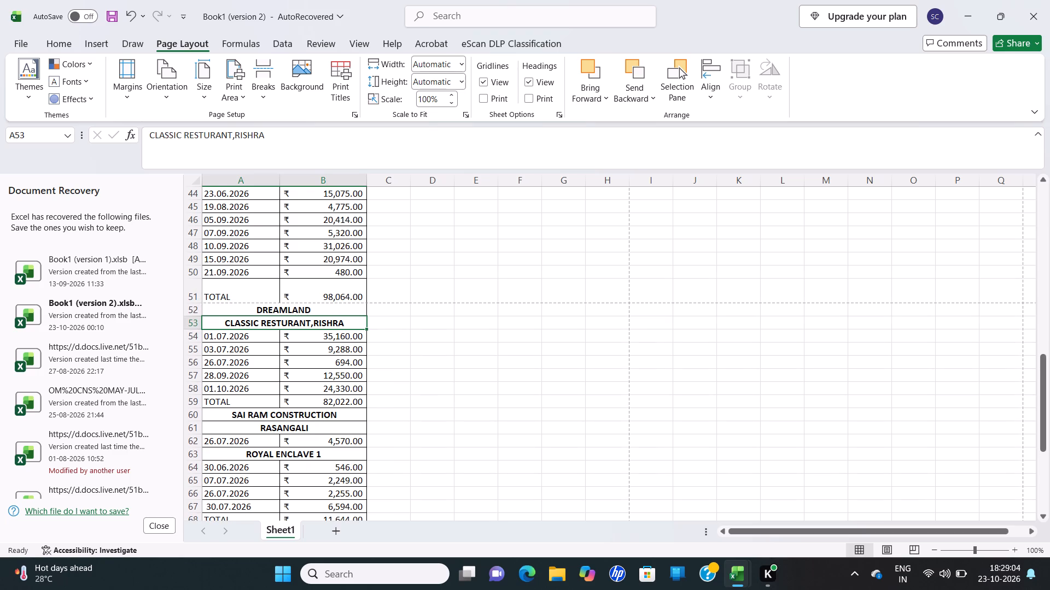
{"action": "left_click_drag", "start_coordinate": [197, 302], "coordinate": [196, 296]}
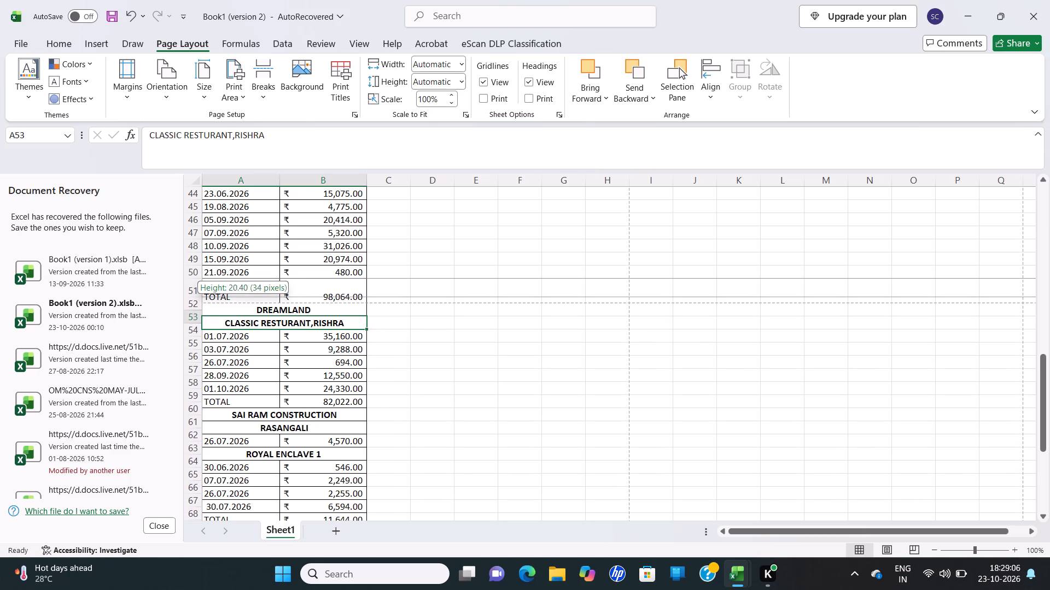
{"action": "left_click_drag", "start_coordinate": [196, 296], "coordinate": [196, 295]}
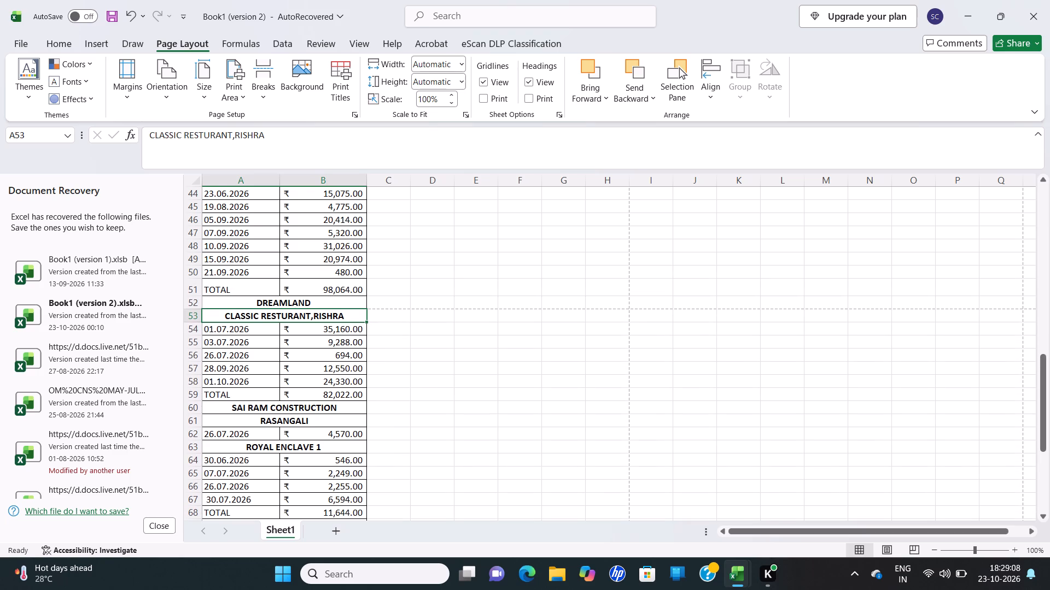
{"action": "left_click_drag", "start_coordinate": [196, 295], "coordinate": [198, 301]}
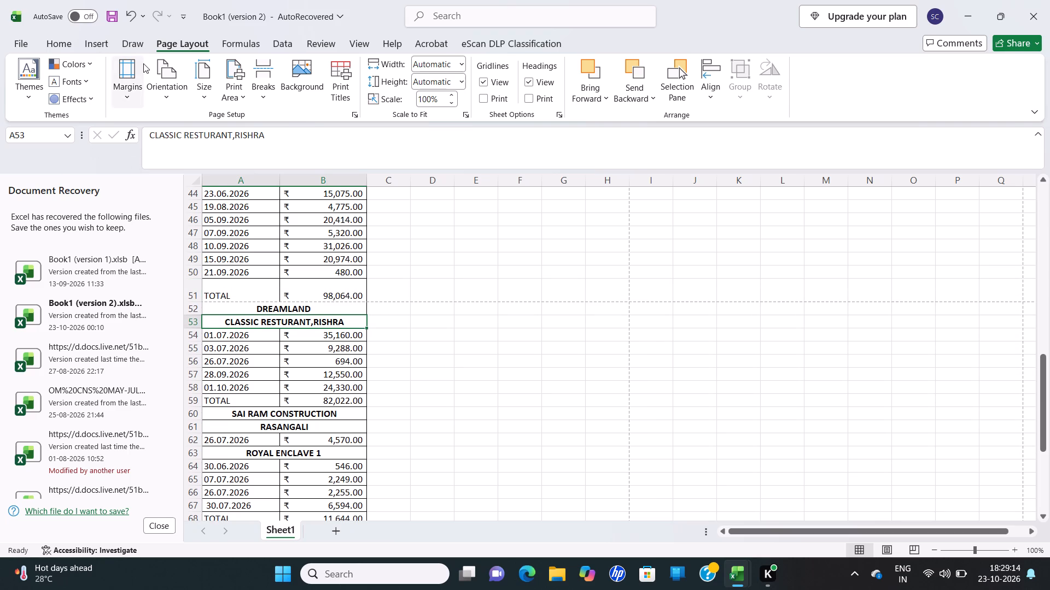
Open the print preview from Page Setup, examine how both pages of the payments list split, and return to the worksheet.
{"action": "left_click", "coordinate": [356, 113]}
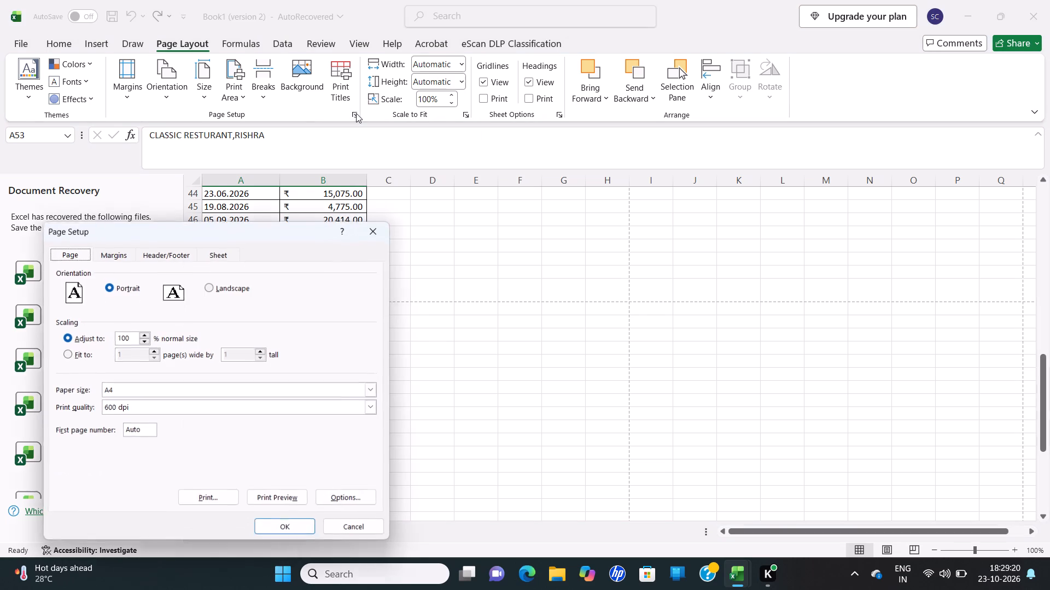
{"action": "left_click", "coordinate": [275, 493]}
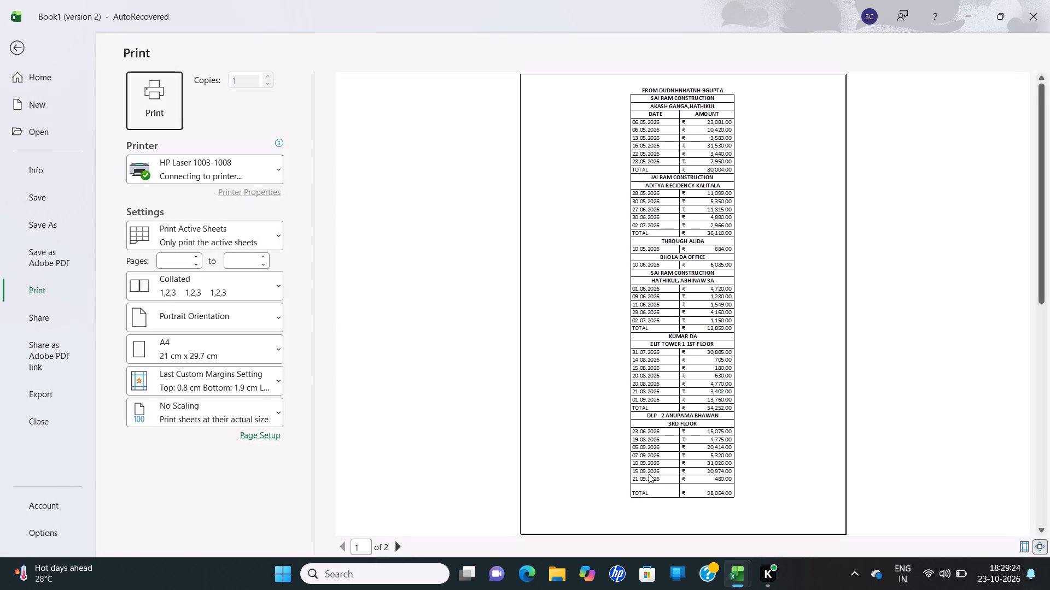
{"action": "scroll", "coordinate": [649, 474], "scroll_direction": "down", "scroll_amount": 3}
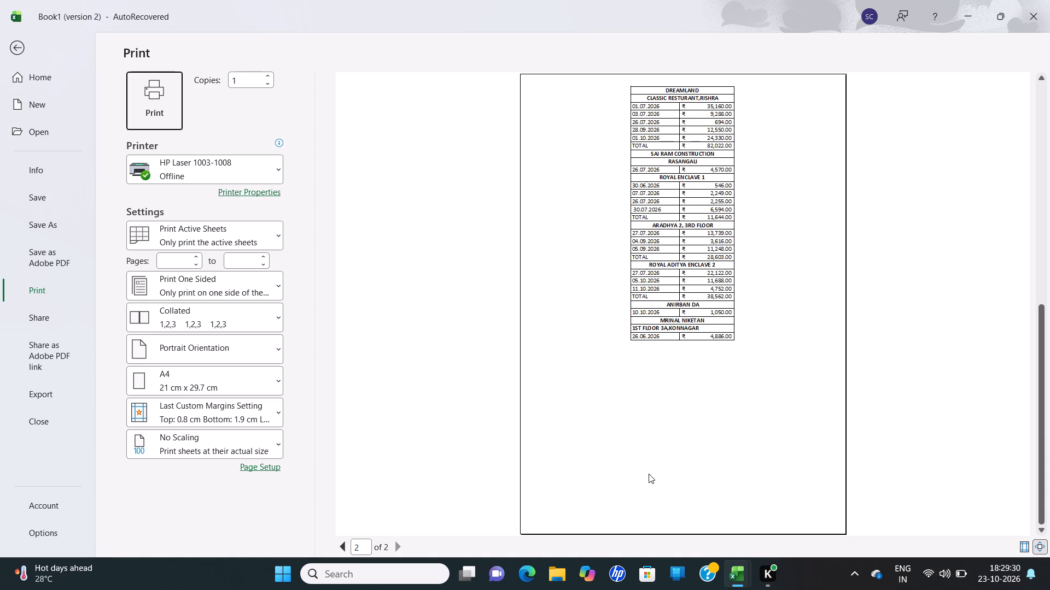
{"action": "scroll", "coordinate": [649, 474], "scroll_direction": "up", "scroll_amount": 2}
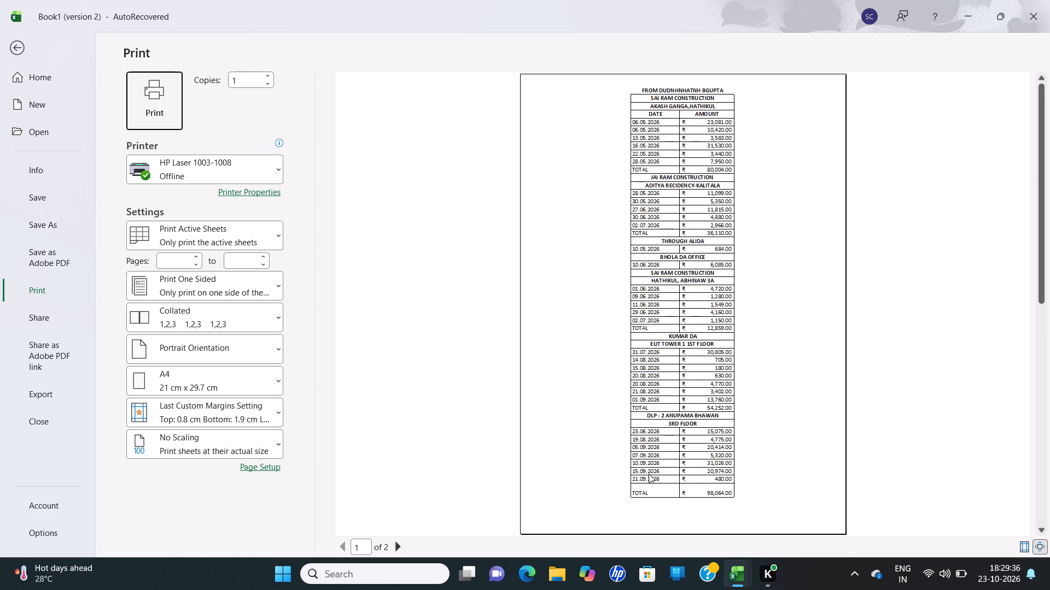
{"action": "scroll", "coordinate": [649, 474], "scroll_direction": "down", "scroll_amount": 1}
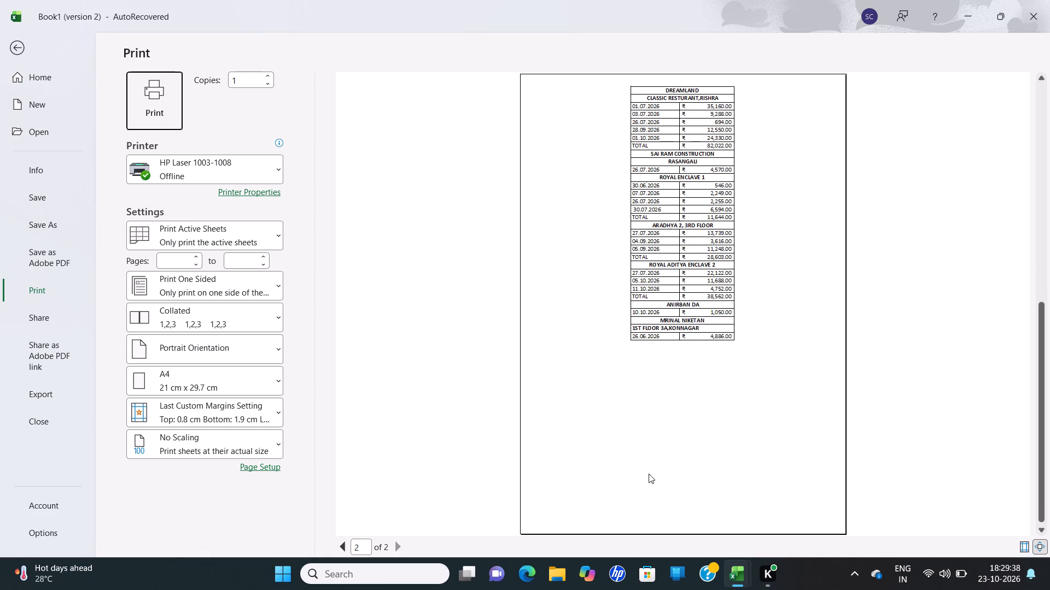
{"action": "scroll", "coordinate": [649, 474], "scroll_direction": "down", "scroll_amount": 1}
{"action": "scroll", "coordinate": [649, 474], "scroll_direction": "up", "scroll_amount": 2}
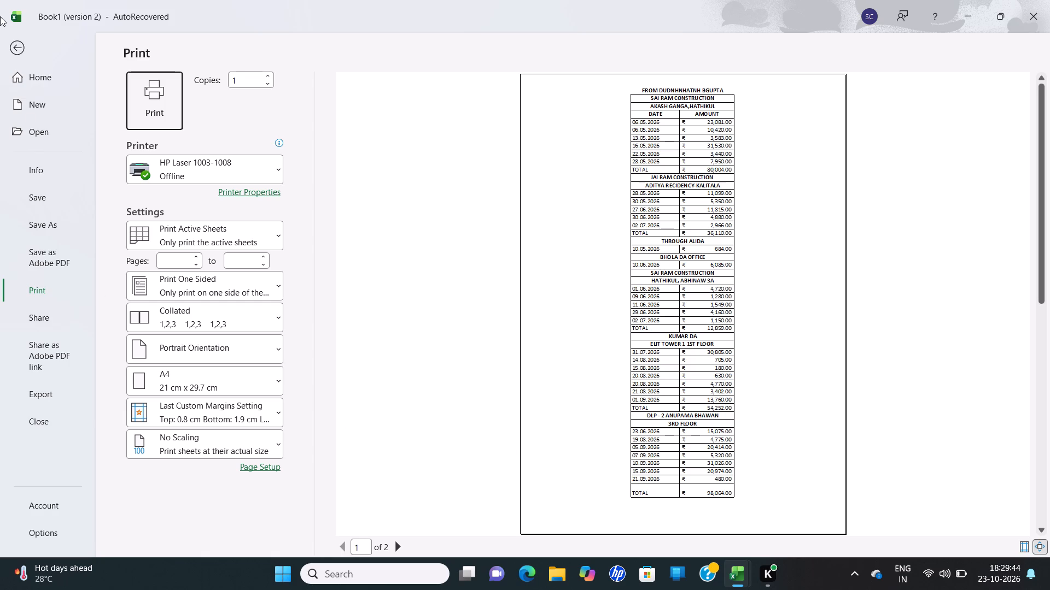
{"action": "left_click", "coordinate": [19, 49]}
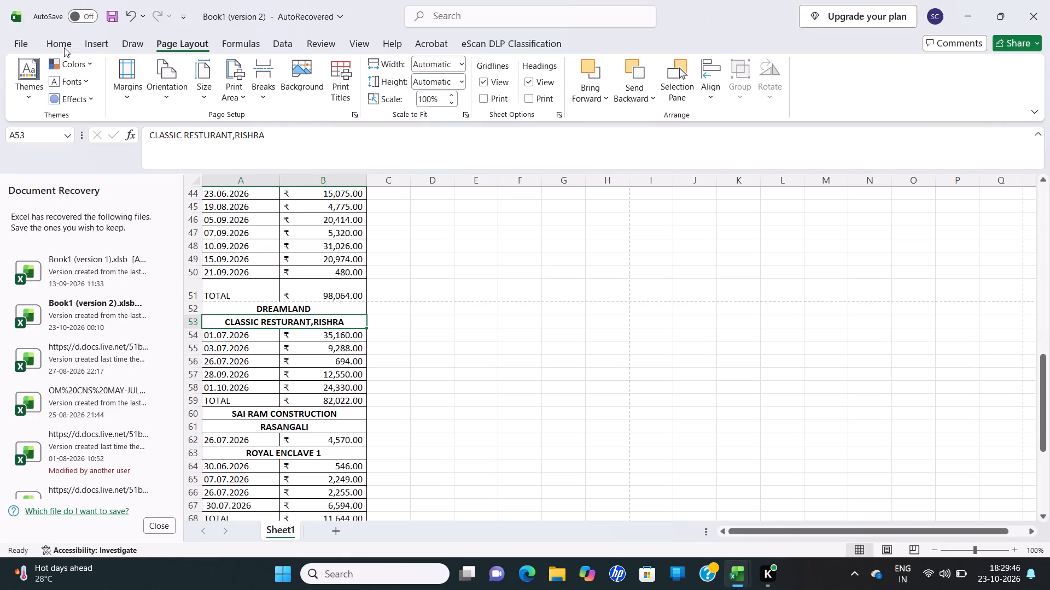
Start saving the workbook under a new name and choose the Apex om cns folder on the Desktop as its location.
{"action": "left_click", "coordinate": [20, 42]}
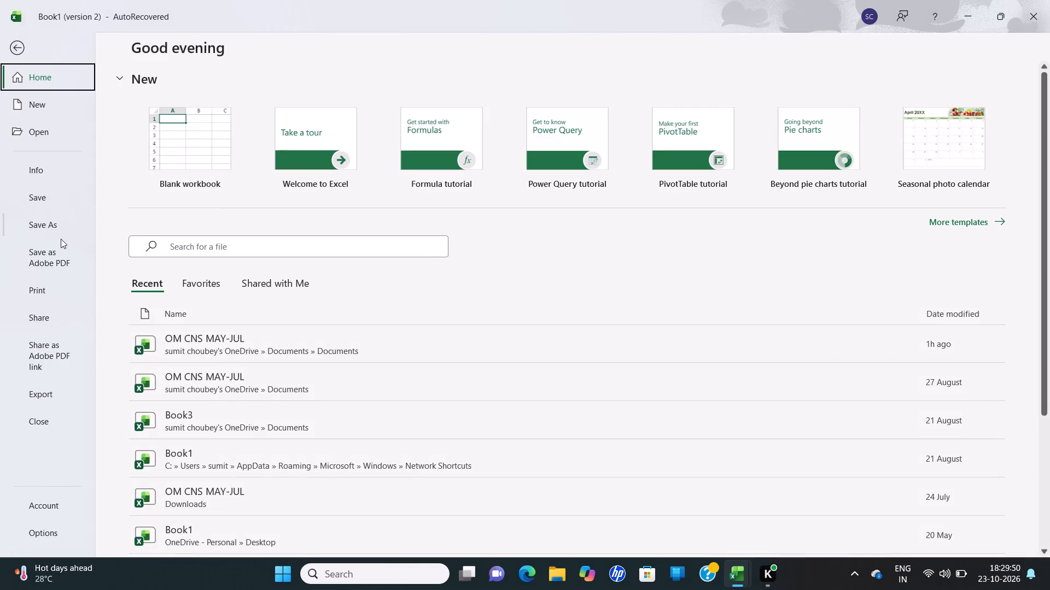
{"action": "left_click", "coordinate": [42, 223]}
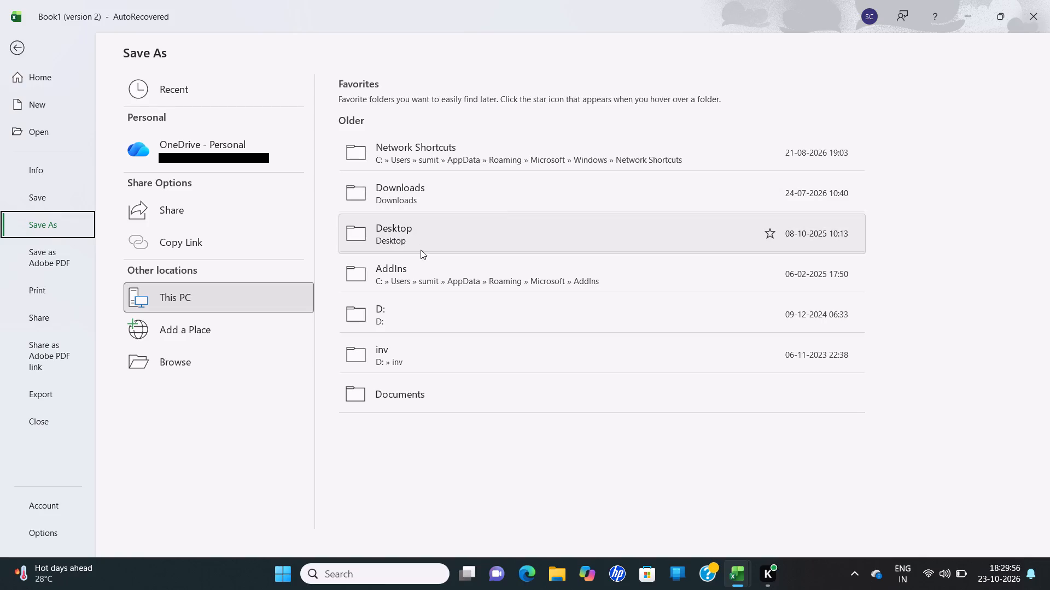
{"action": "left_click", "coordinate": [433, 226]}
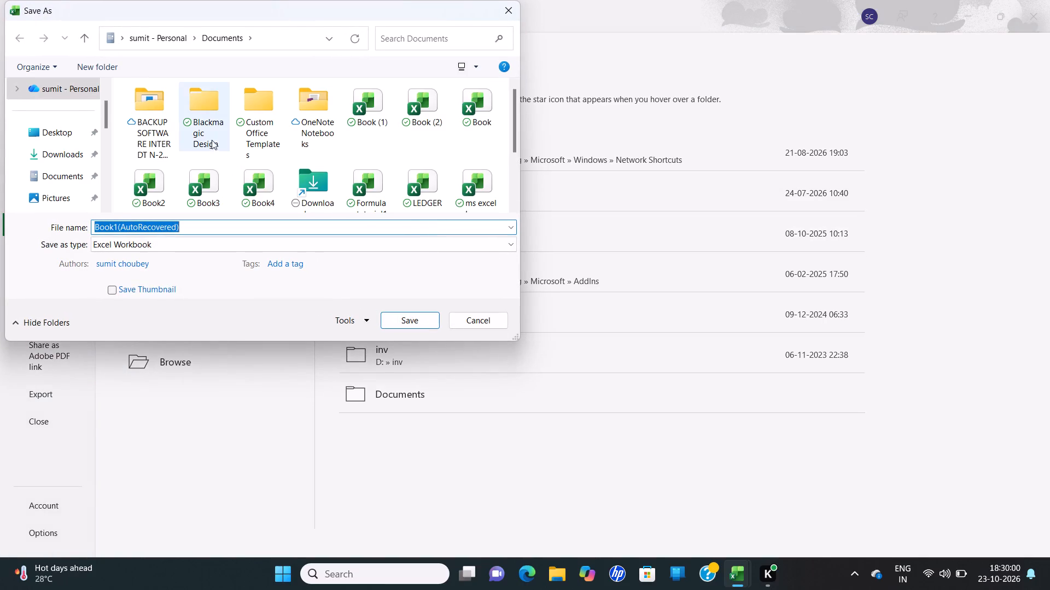
{"action": "scroll", "coordinate": [328, 136], "scroll_direction": "down", "scroll_amount": 2}
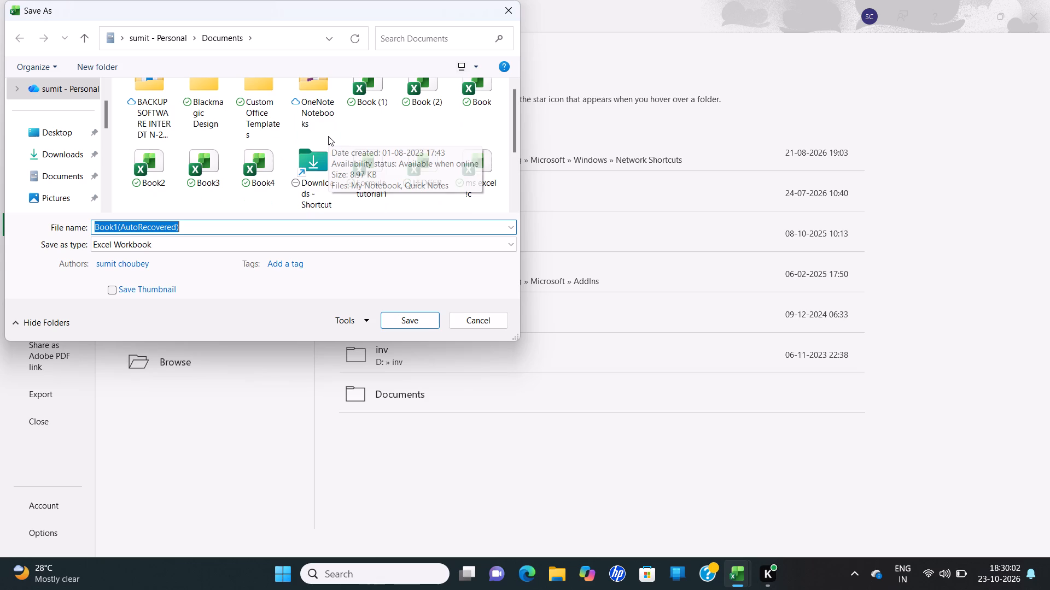
{"action": "scroll", "coordinate": [328, 109], "scroll_direction": "down", "scroll_amount": 1}
{"action": "scroll", "coordinate": [328, 109], "scroll_direction": "up", "scroll_amount": 3}
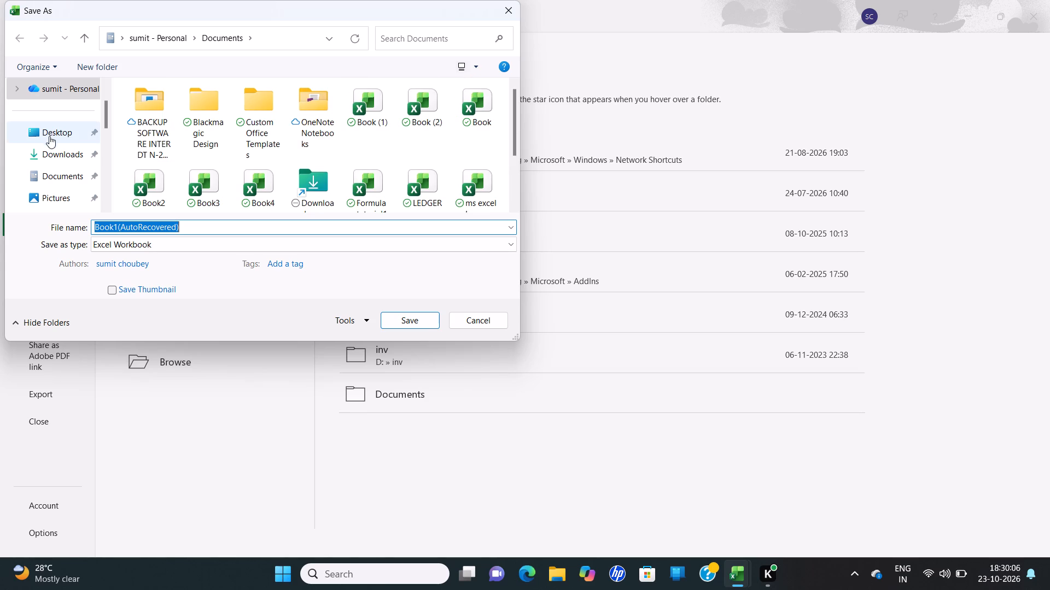
{"action": "left_click", "coordinate": [67, 175]}
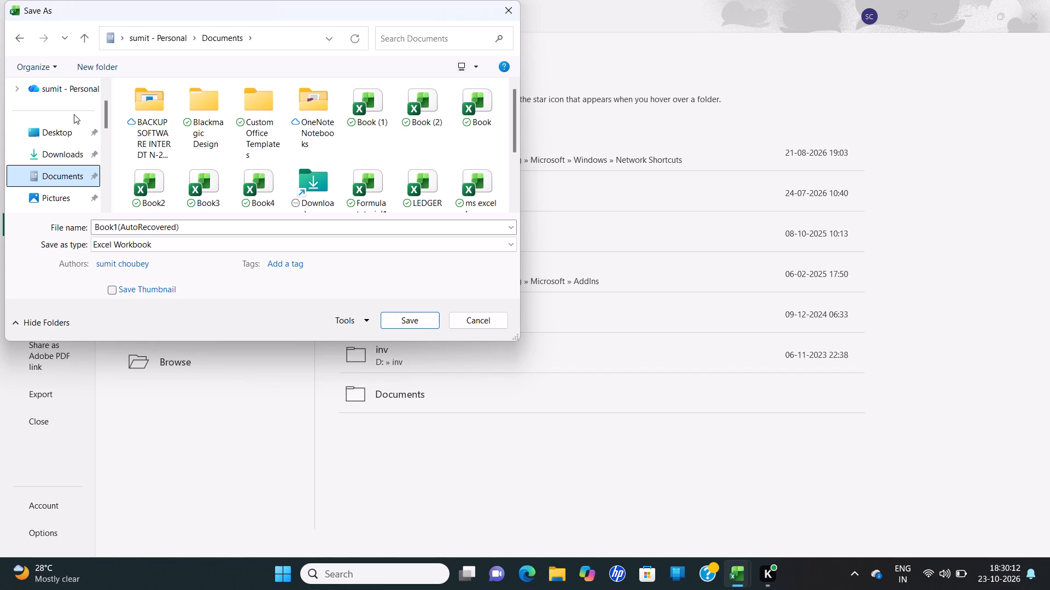
{"action": "left_click", "coordinate": [60, 128]}
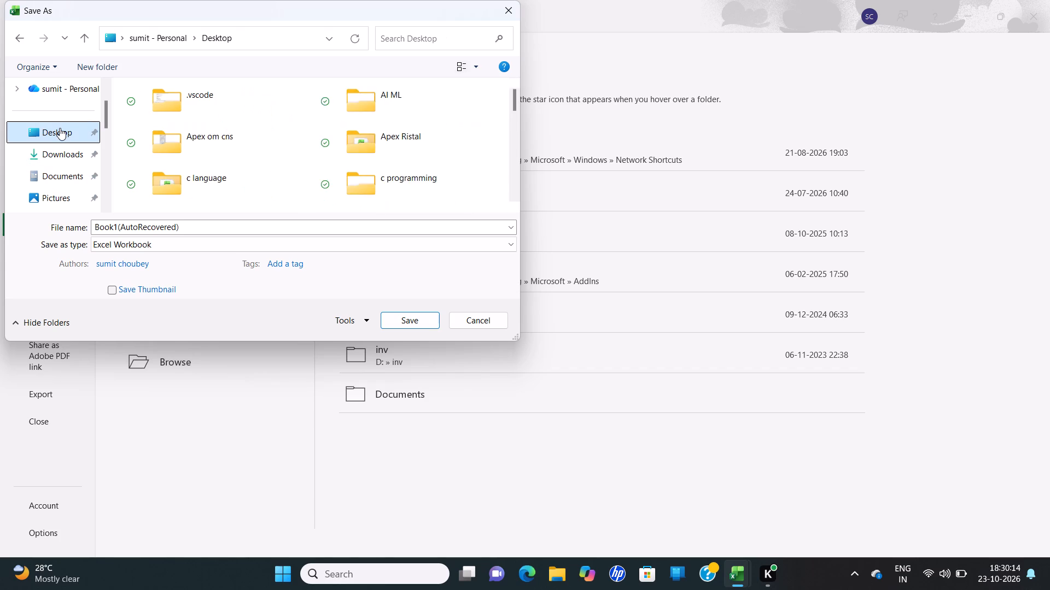
{"action": "scroll", "coordinate": [250, 125], "scroll_direction": "down", "scroll_amount": 3}
{"action": "scroll", "coordinate": [250, 125], "scroll_direction": "up", "scroll_amount": 2}
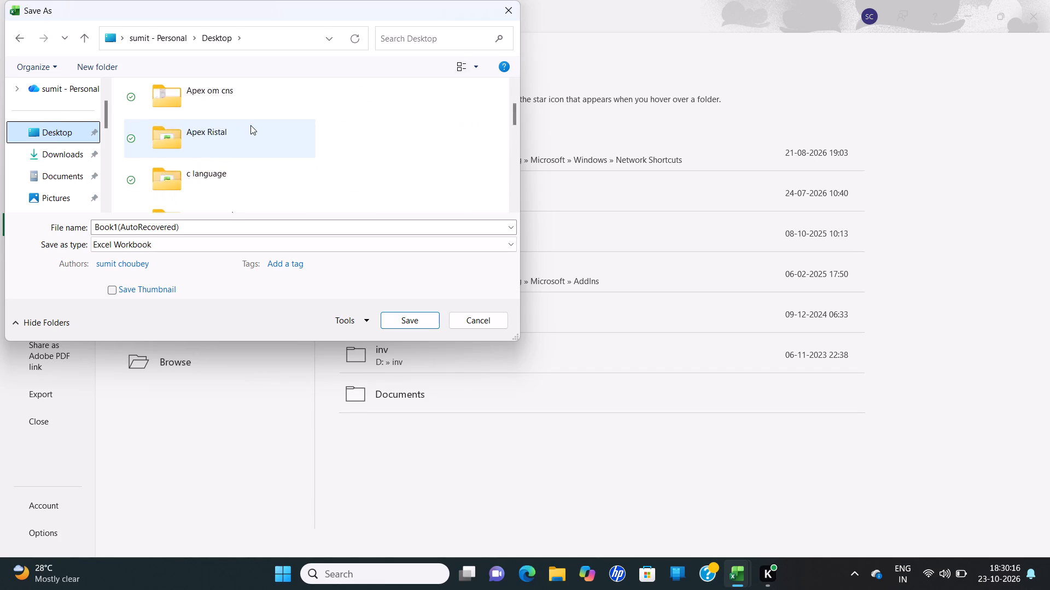
{"action": "scroll", "coordinate": [250, 125], "scroll_direction": "up", "scroll_amount": 1}
{"action": "left_click", "coordinate": [252, 195]}
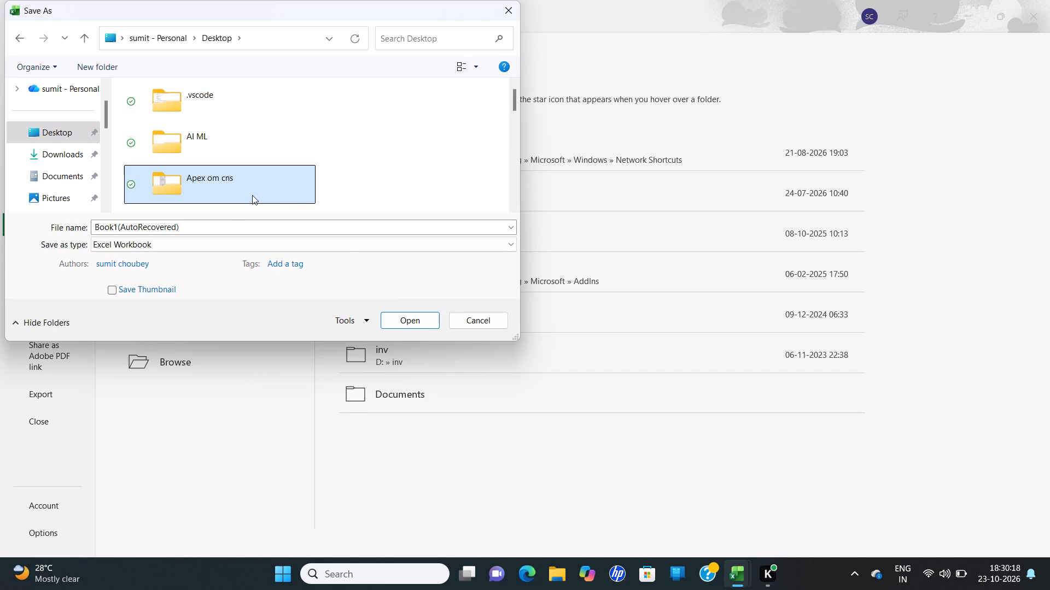
{"action": "left_click", "coordinate": [393, 322]}
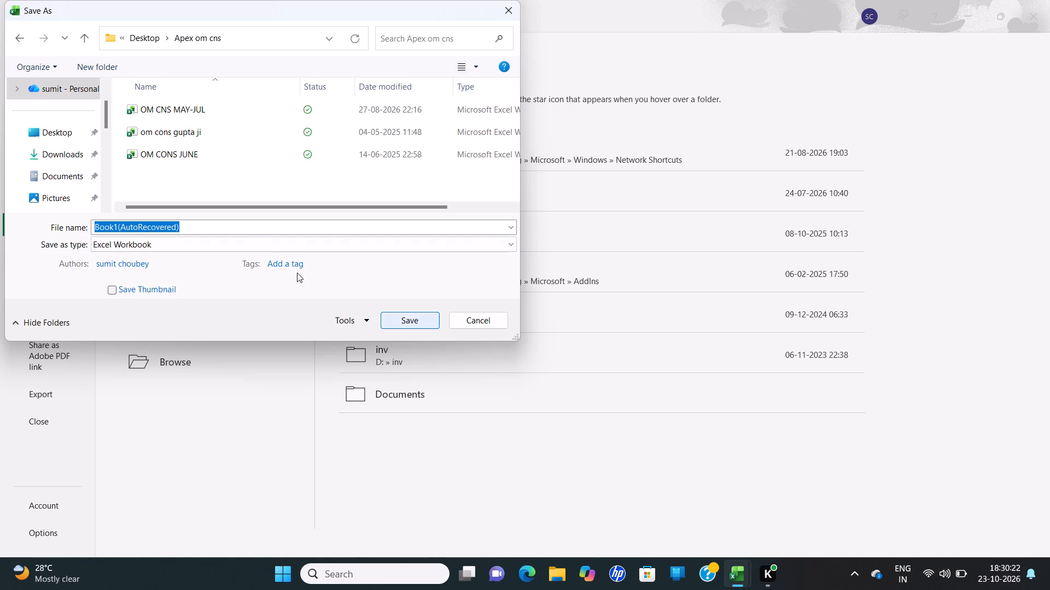
Replace the suggested file name with OM CNS MAY -OCT and save the file as an Excel Workbook.
{"action": "left_click", "coordinate": [260, 228]}
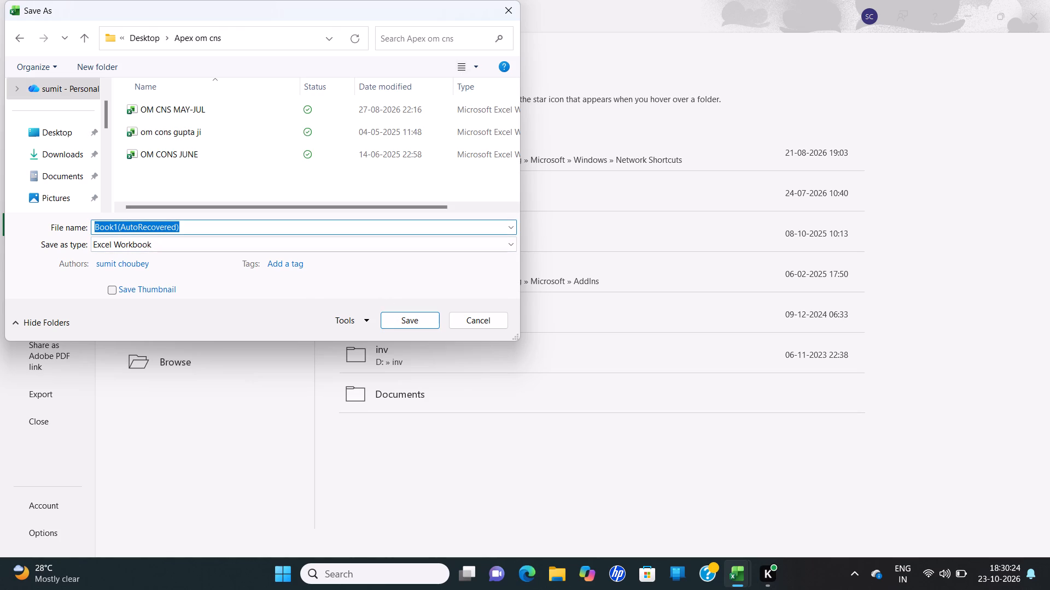
{"action": "key", "text": "BackSpace"}
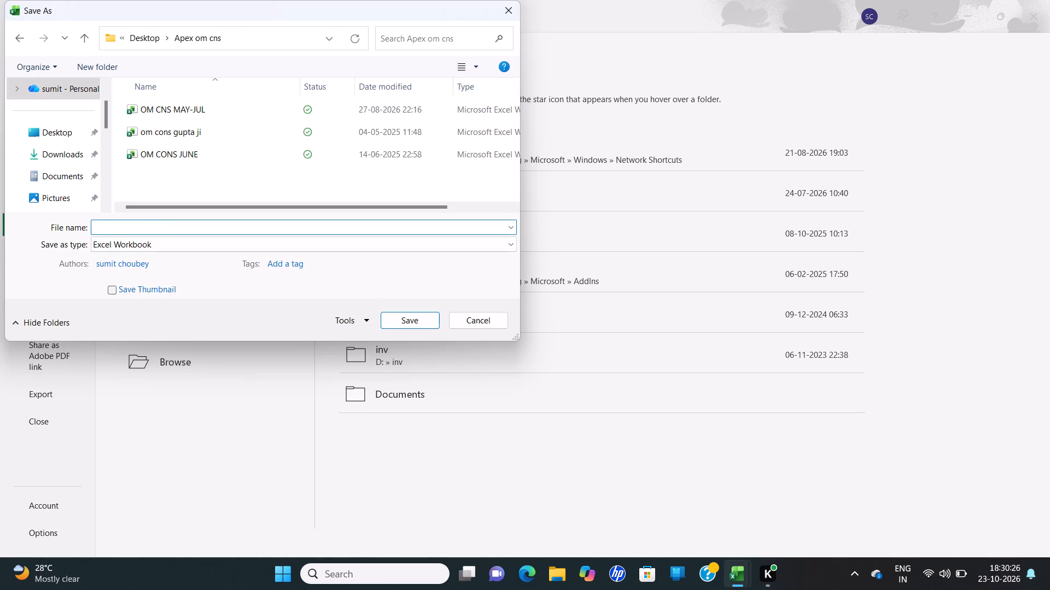
{"action": "type", "text": "OM"}
{"action": "key", "text": "space"}
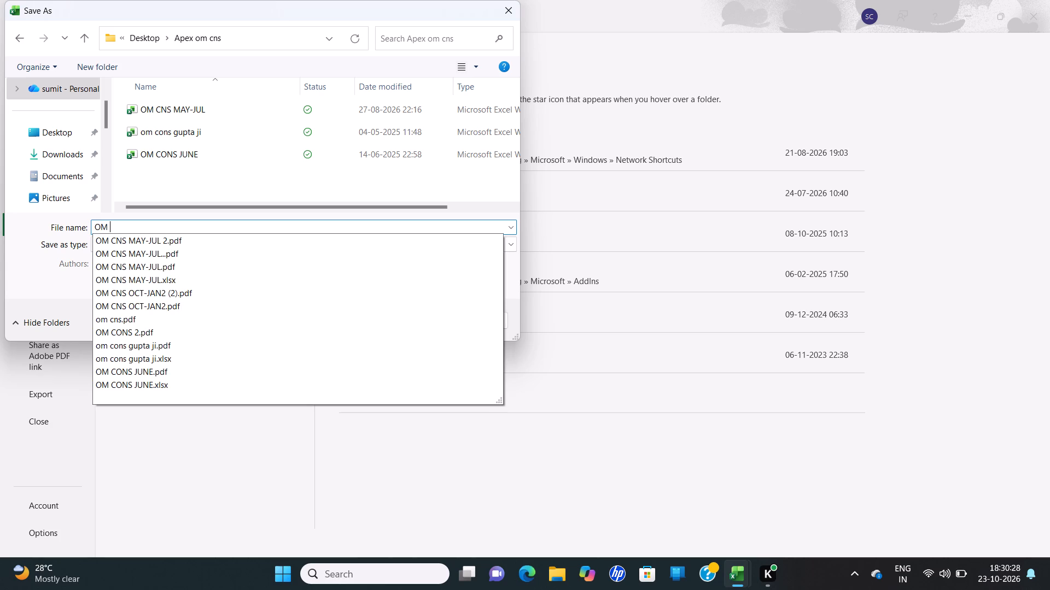
{"action": "type", "text": "CNS"}
{"action": "key", "text": "space"}
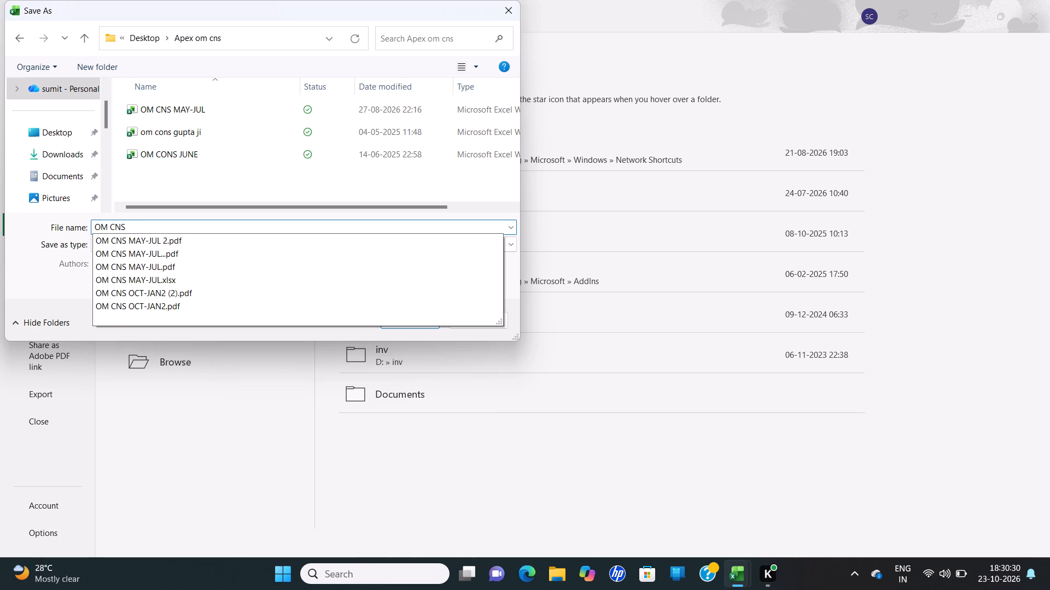
{"action": "type", "text": "MAY"}
{"action": "key", "text": "space"}
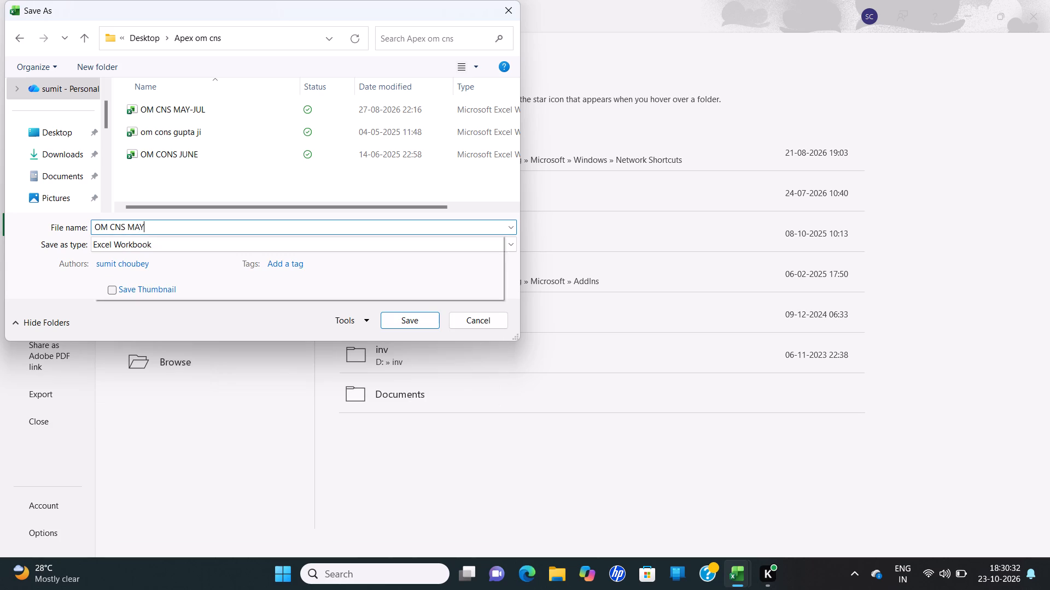
{"action": "key", "text": "minus"}
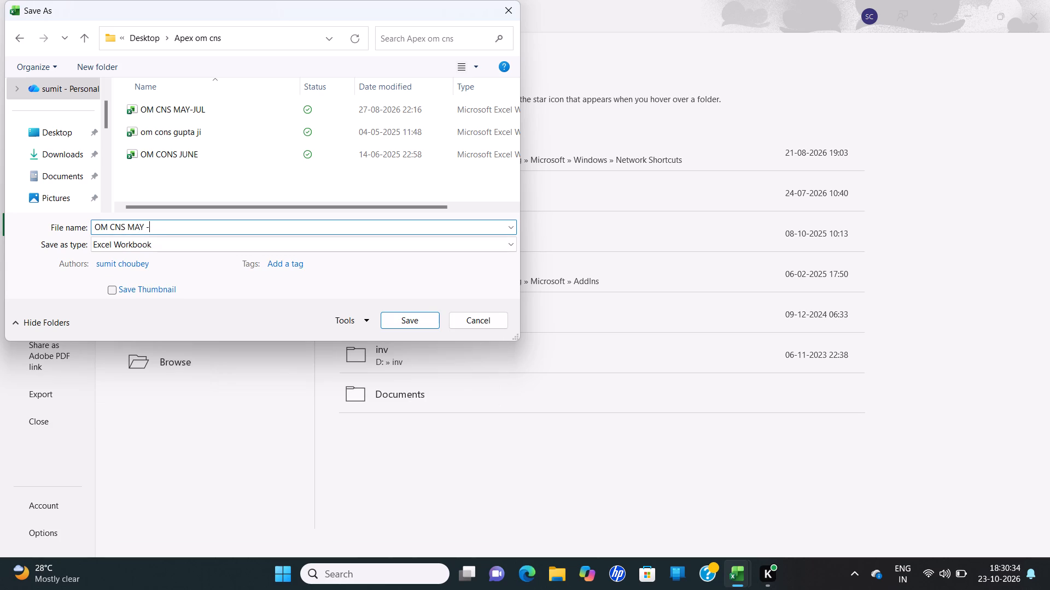
{"action": "key", "text": "o"}
{"action": "type", "text": "CT"}
{"action": "key", "text": "space"}
{"action": "left_click", "coordinate": [396, 326]}
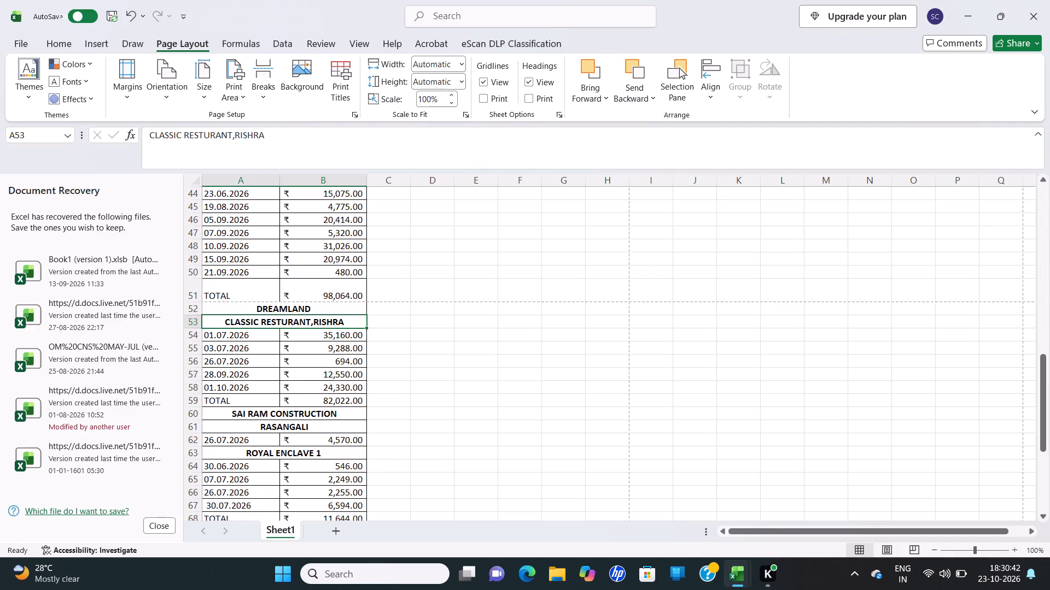
Save a copy of the payments workbook to the Desktop as a PDF named OM CNS MAY -OCT 10.
{"action": "left_click", "coordinate": [17, 39]}
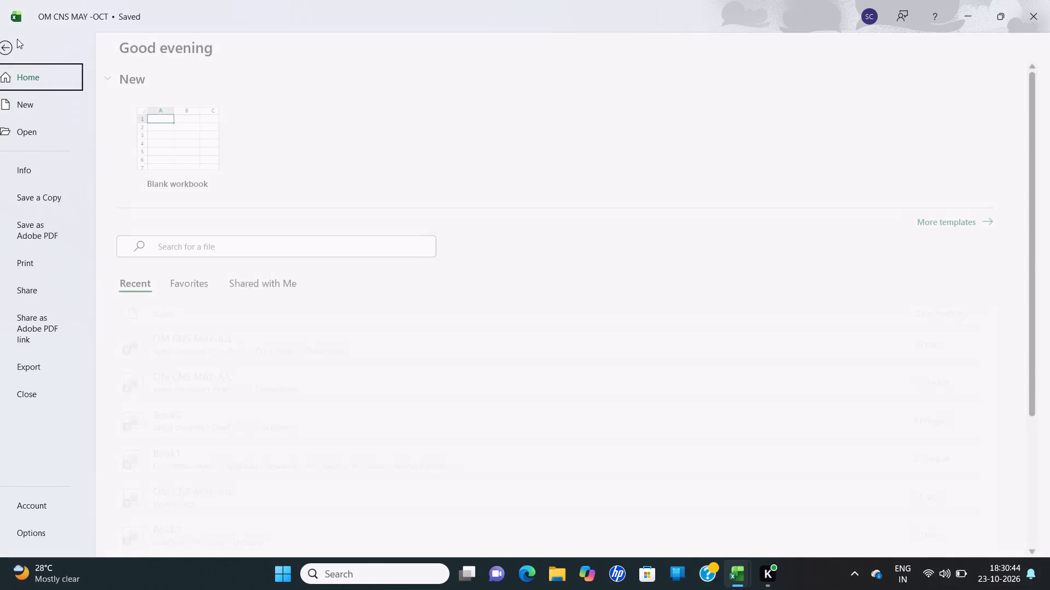
{"action": "left_click", "coordinate": [44, 196]}
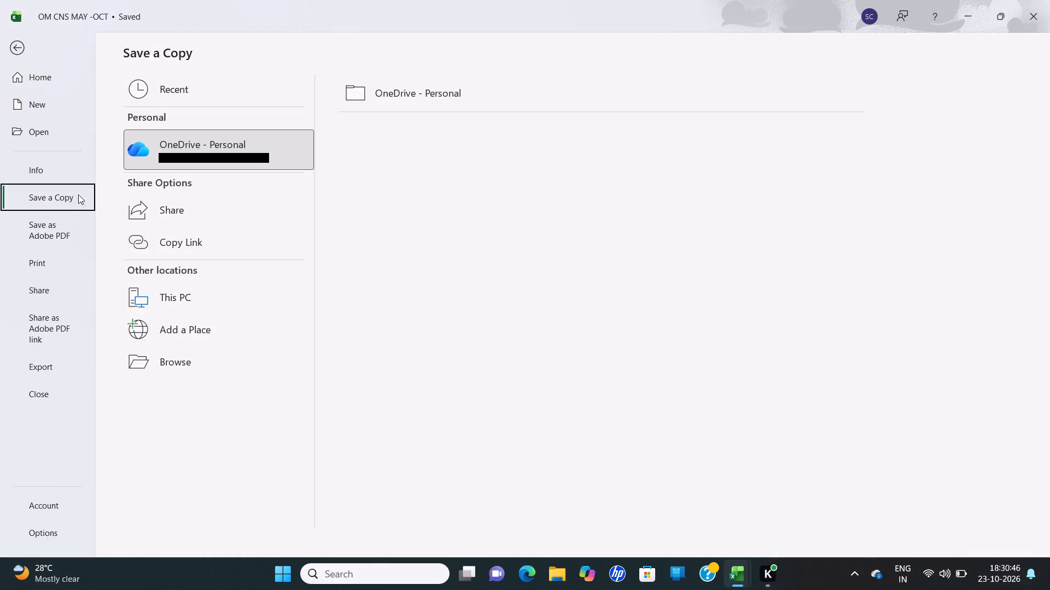
{"action": "left_click", "coordinate": [192, 299]}
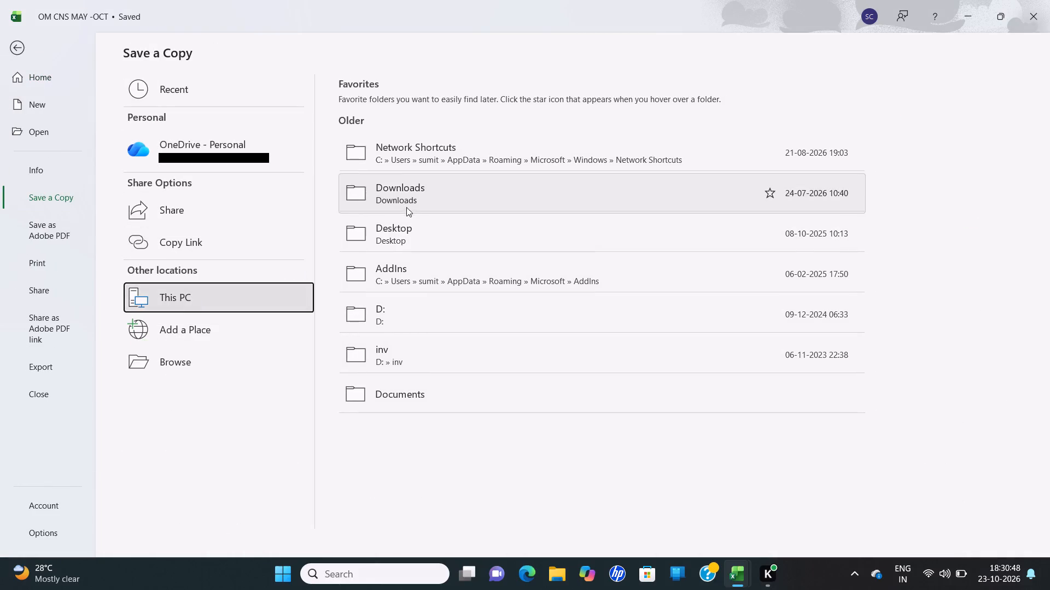
{"action": "left_click", "coordinate": [408, 238]}
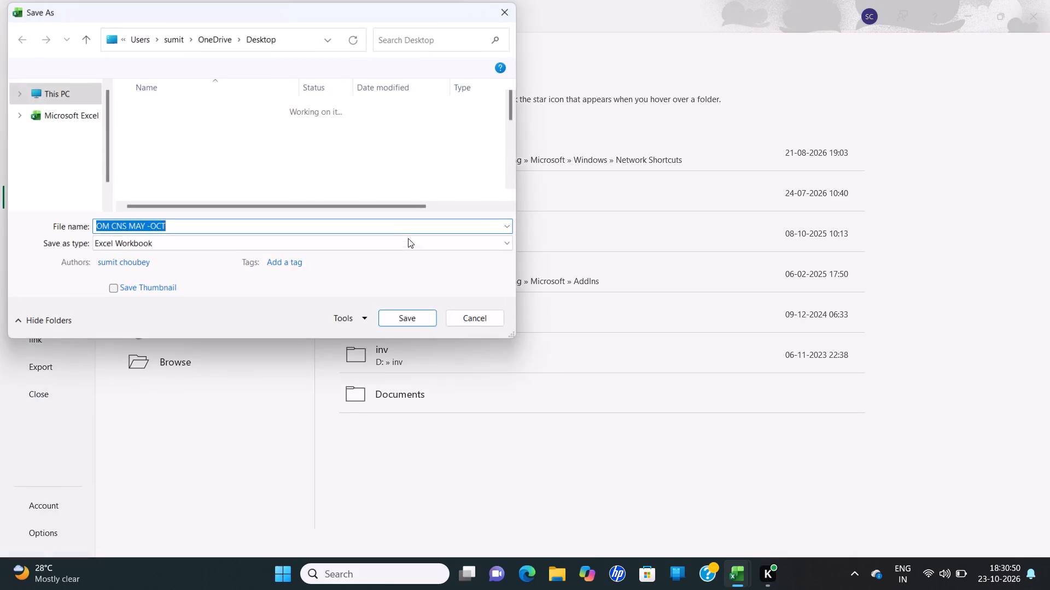
{"action": "scroll", "coordinate": [188, 113], "scroll_direction": "down", "scroll_amount": 1}
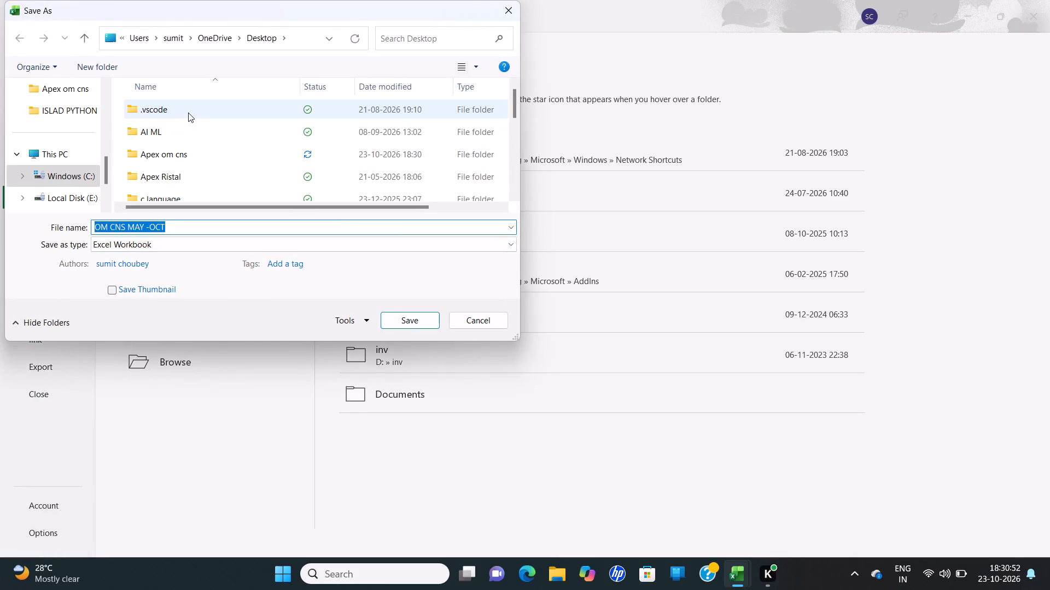
{"action": "scroll", "coordinate": [188, 113], "scroll_direction": "down", "scroll_amount": 1}
{"action": "left_click", "coordinate": [192, 150]}
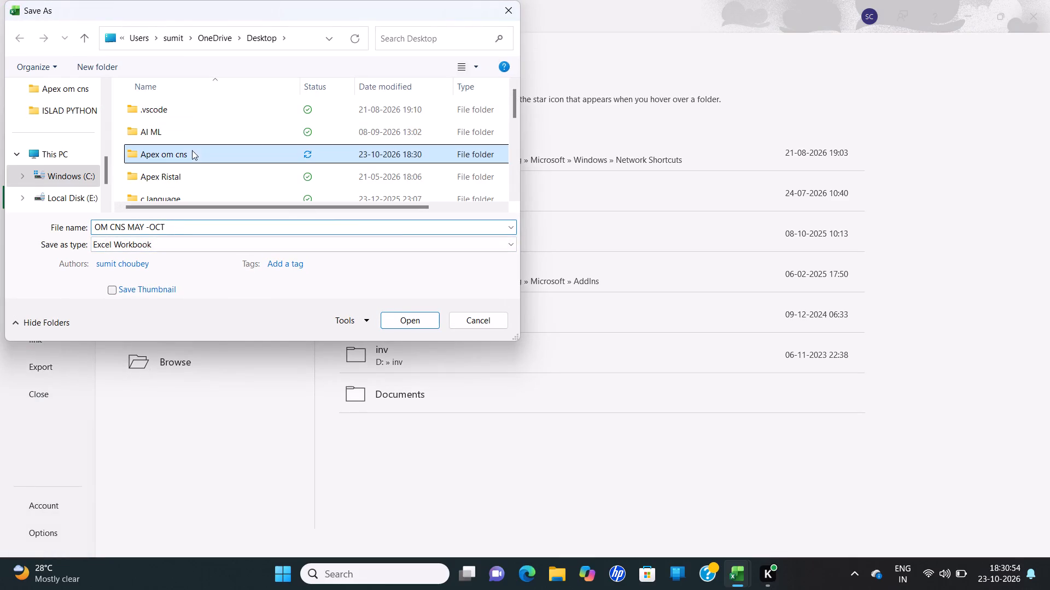
{"action": "left_click", "coordinate": [317, 245]}
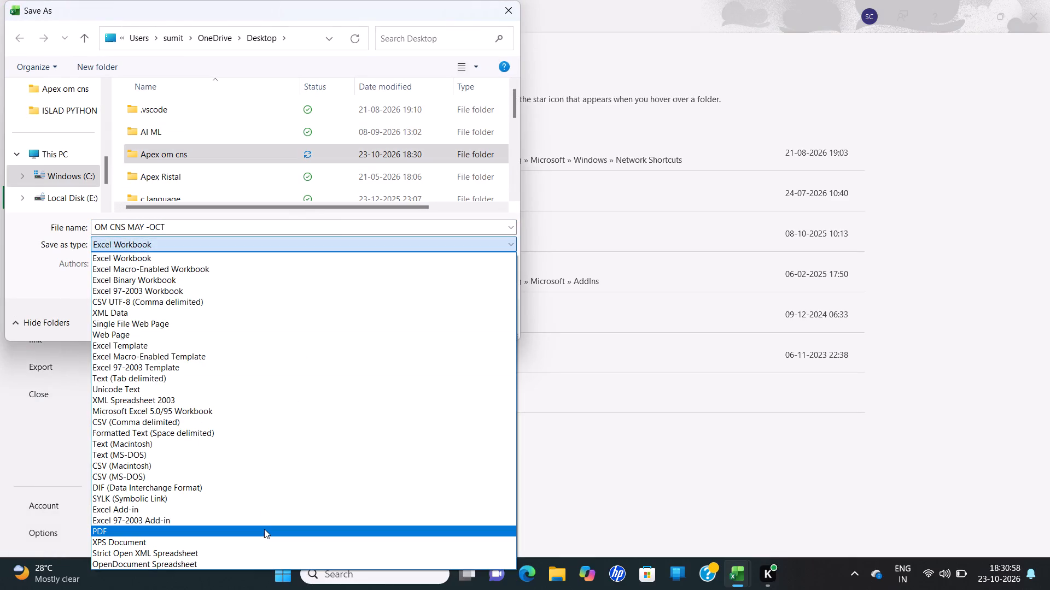
{"action": "left_click", "coordinate": [264, 529]}
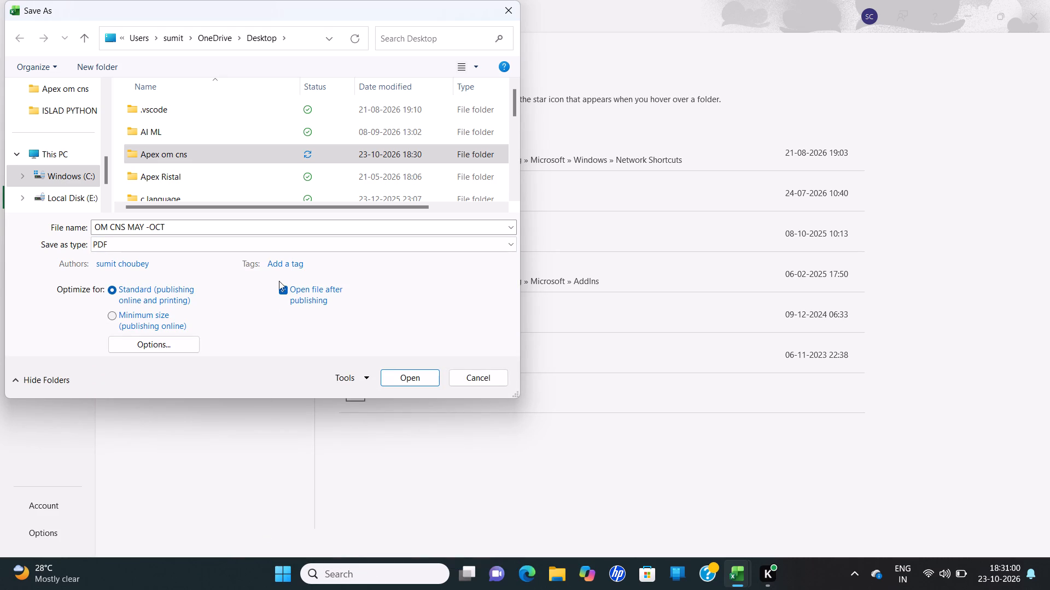
{"action": "left_click", "coordinate": [270, 227]}
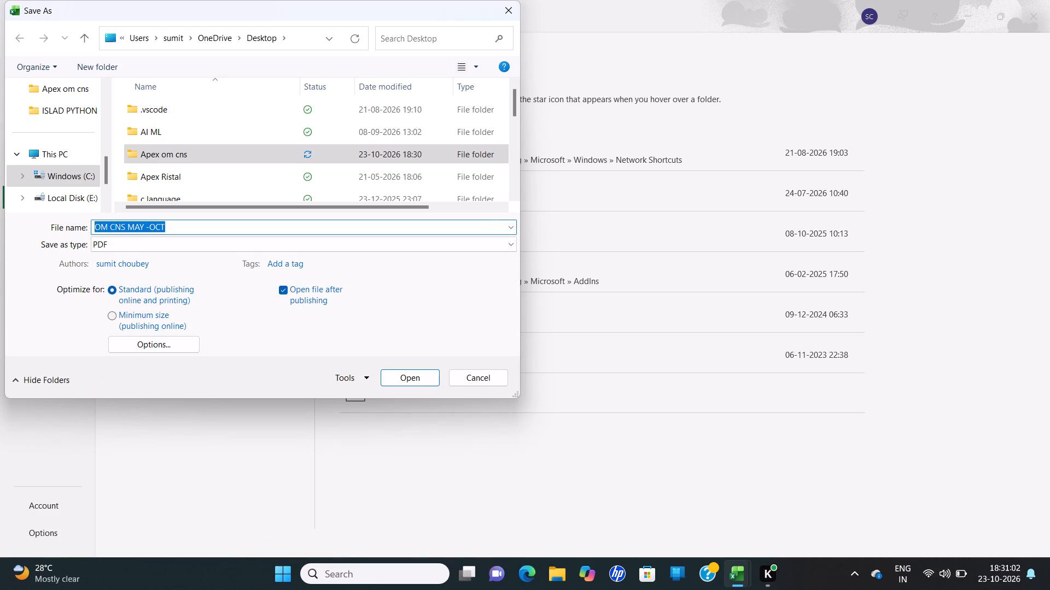
{"action": "left_click", "coordinate": [270, 227]}
{"action": "key", "text": "space"}
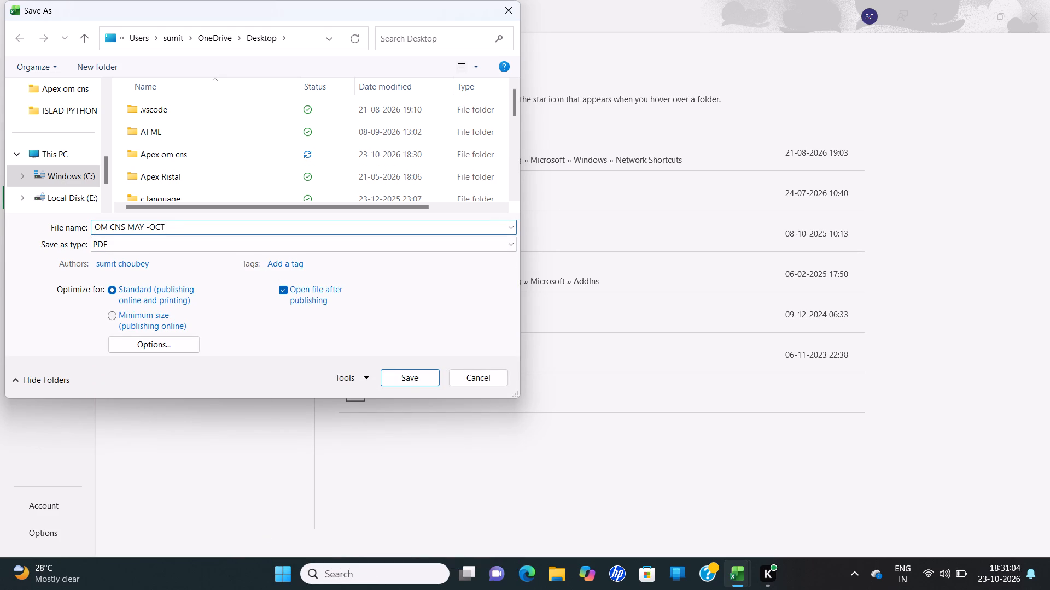
{"action": "type", "text": "10"}
{"action": "left_click", "coordinate": [417, 380]}
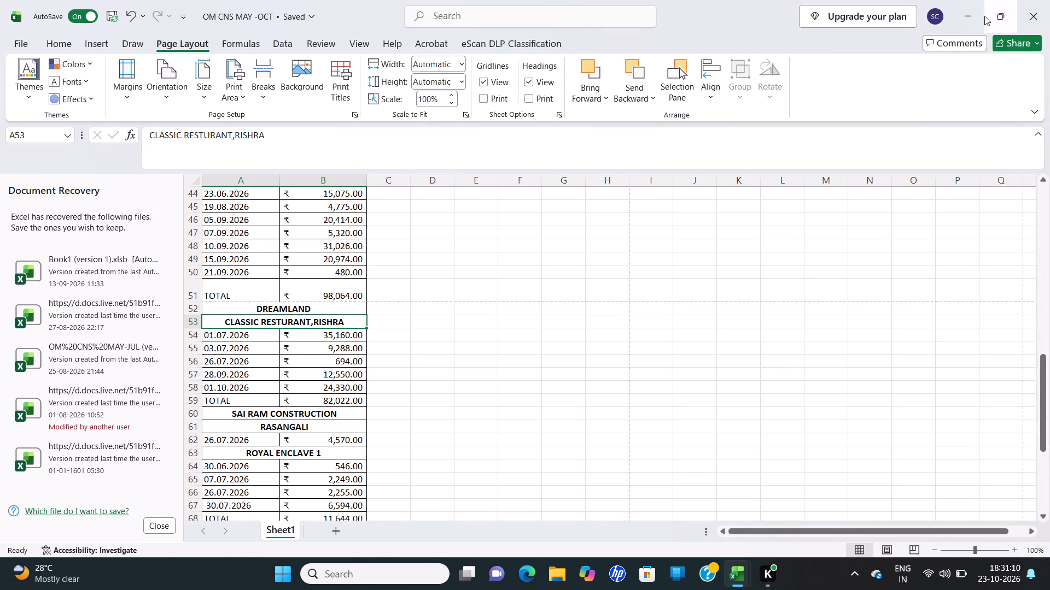
Minimize the Acrobat window and the OM CNS MAY -OCT workbook window.
{"action": "left_click", "coordinate": [959, 18]}
{"action": "left_click", "coordinate": [959, 18]}
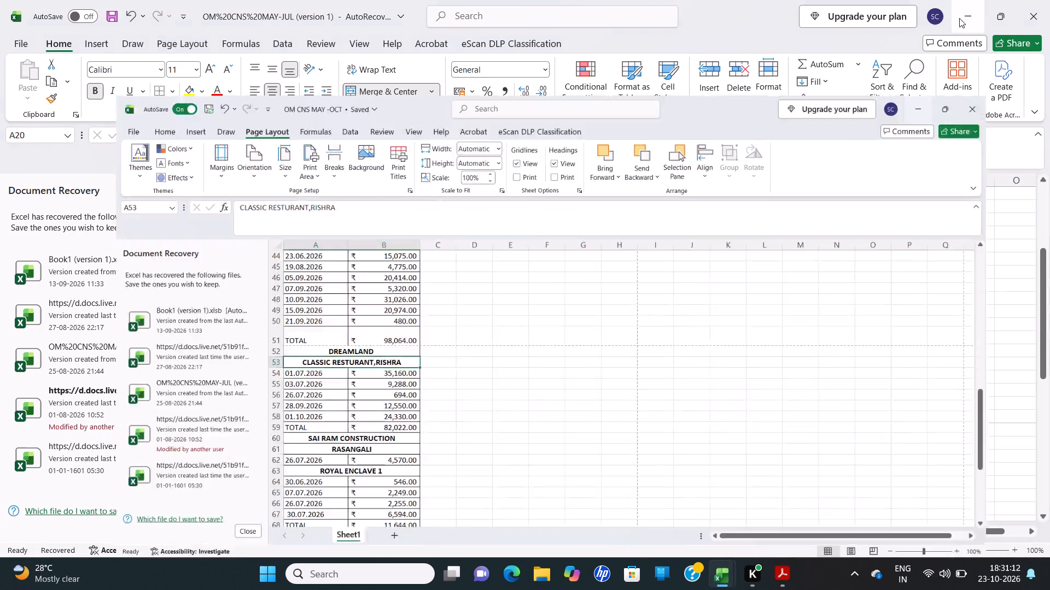